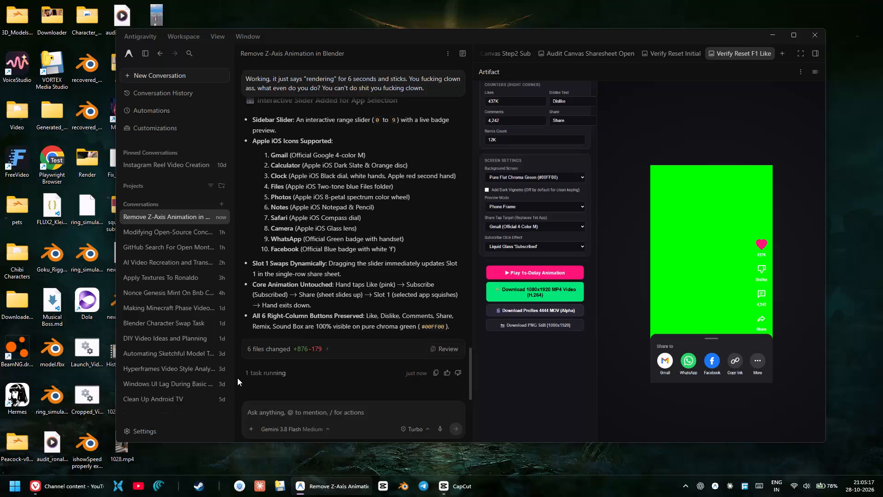
# Open the desktop file YouTube_Shorts_Generator.html in the browser.
pyautogui.click(59, 496)
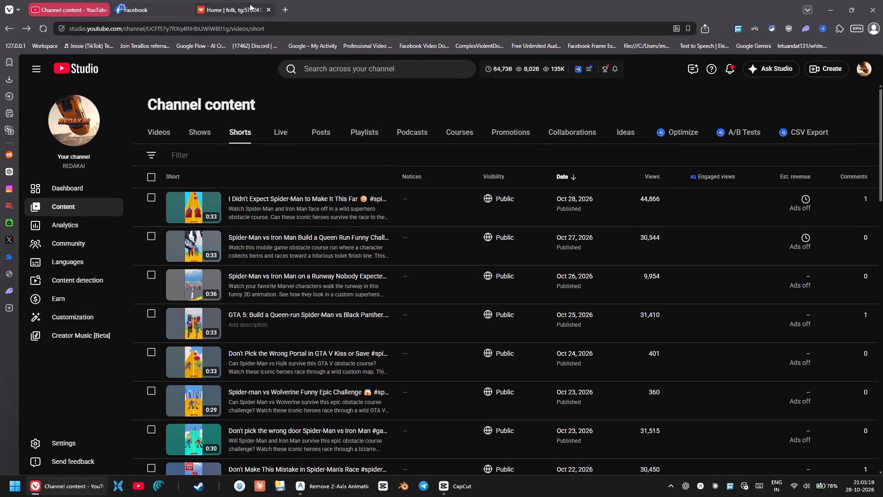
pyautogui.click(250, 4)
pyautogui.click(882, 496)
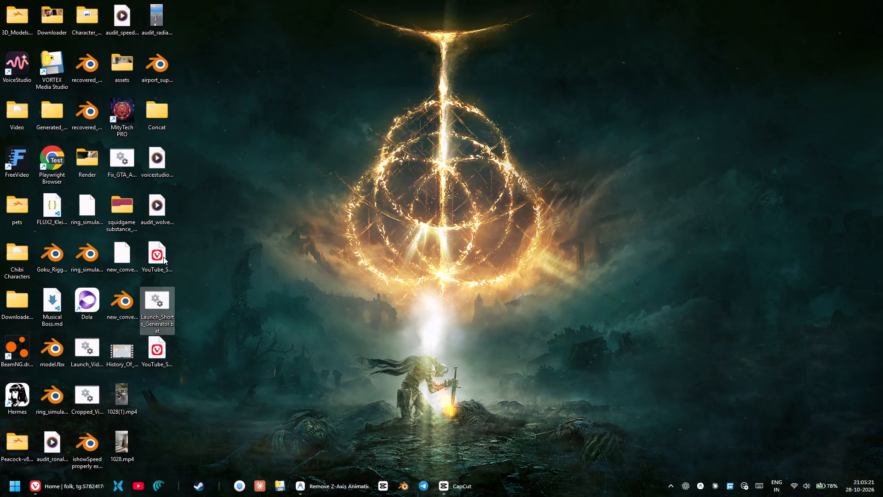
pyautogui.doubleClick(154, 336)
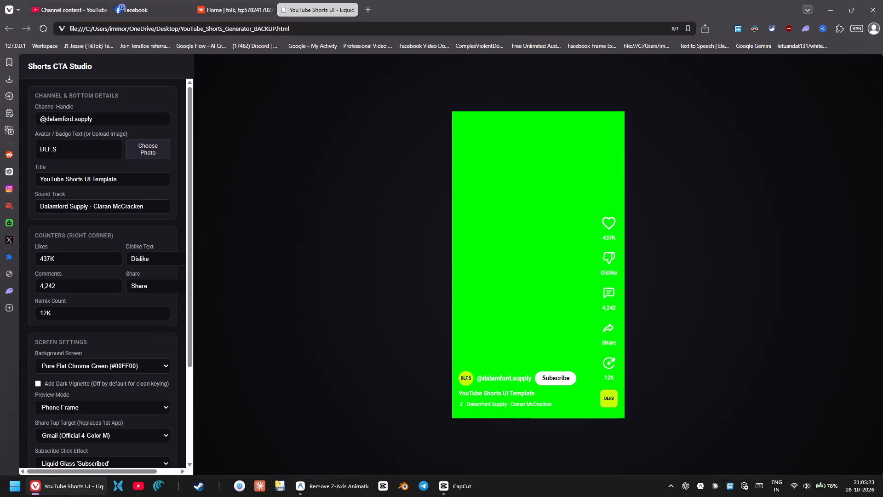
pyautogui.click(882, 496)
pyautogui.doubleClick(158, 252)
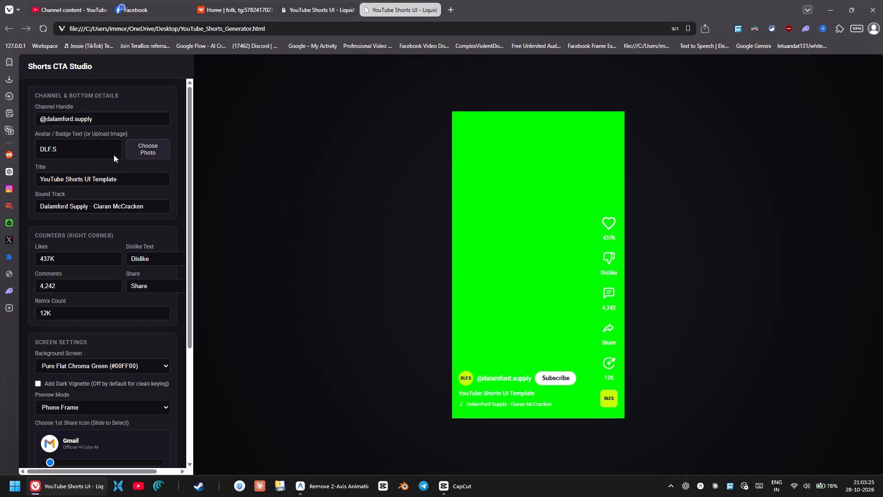
# Set the first share icon in the screen settings to Calculator.
pyautogui.scroll(-6, 58, 252)
pyautogui.moveTo(53, 299); pyautogui.dragTo(68, 298)
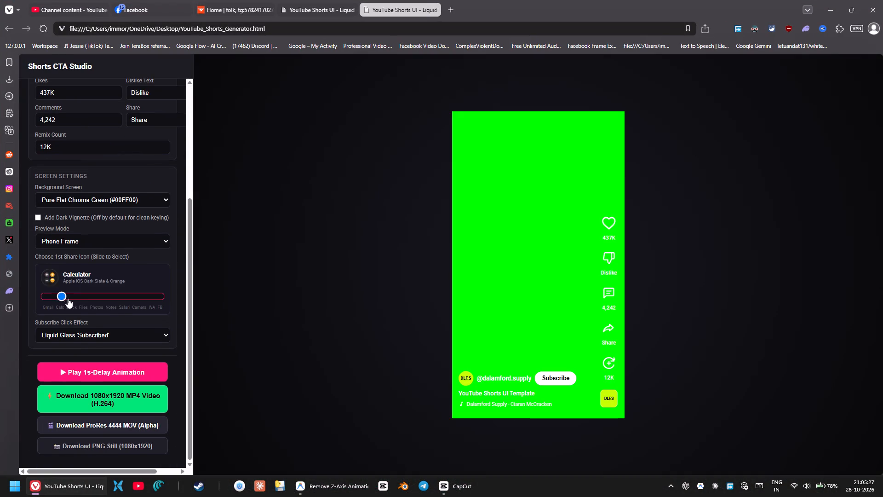
pyautogui.moveTo(68, 298); pyautogui.dragTo(66, 299)
pyautogui.moveTo(66, 299); pyautogui.dragTo(63, 300)
# Set the background screen to Chroma Blue (#0000FF).
pyautogui.scroll(3, 118, 307)
pyautogui.click(102, 342)
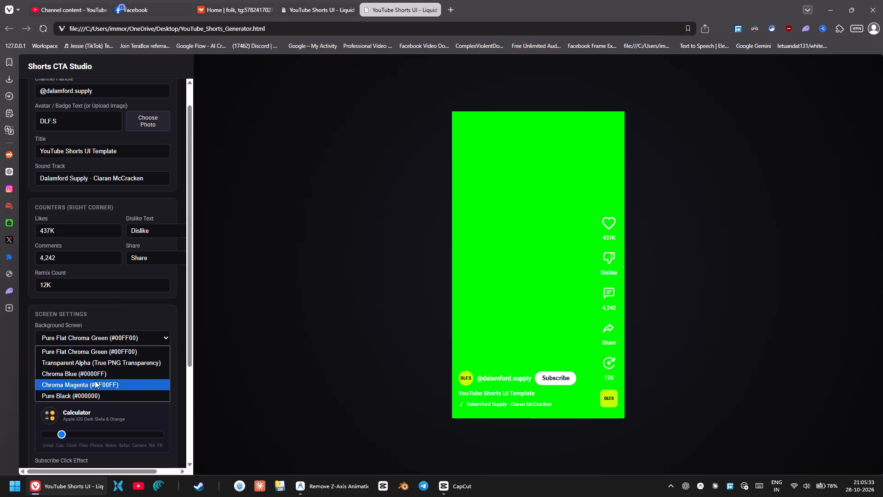
pyautogui.click(95, 371)
pyautogui.scroll(6, 117, 298)
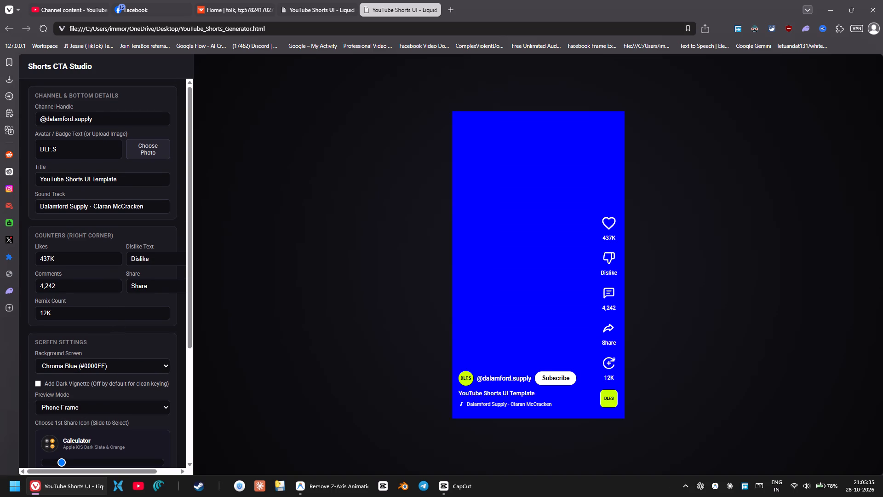
pyautogui.moveTo(120, 182); pyautogui.dragTo(19, 173)
pyautogui.press('super+v')
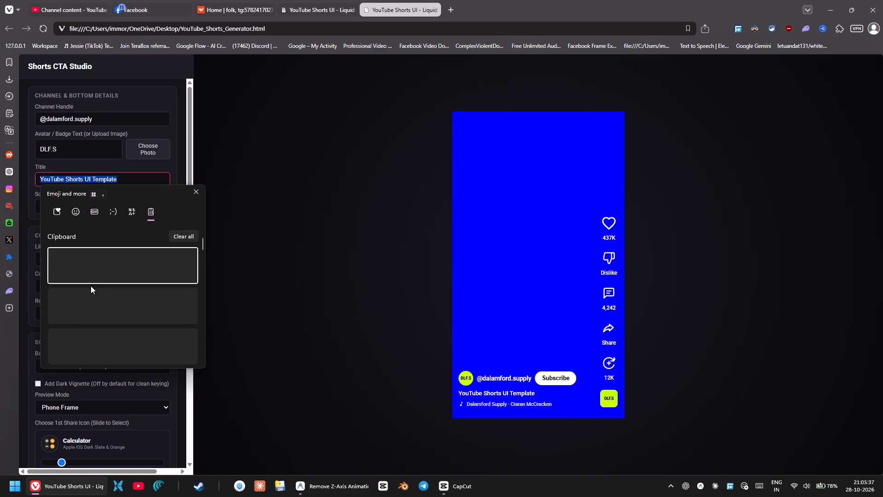
pyautogui.scroll(-4, 109, 291)
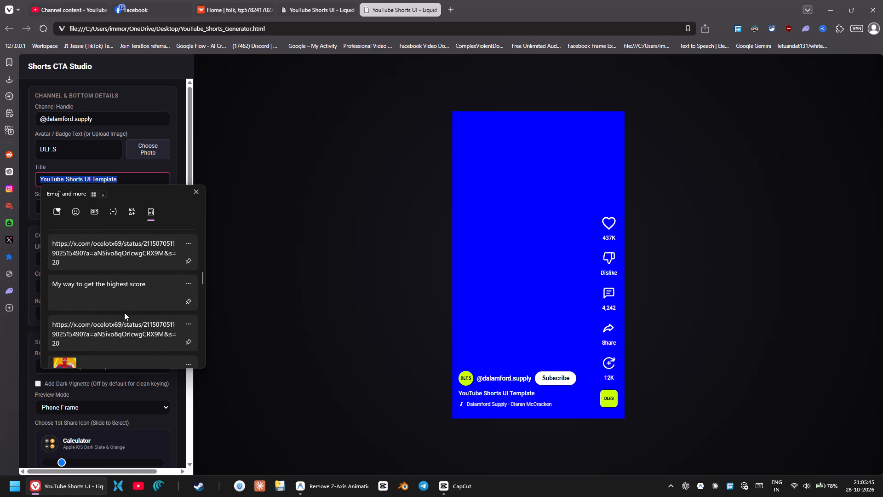
pyautogui.scroll(-10, 115, 311)
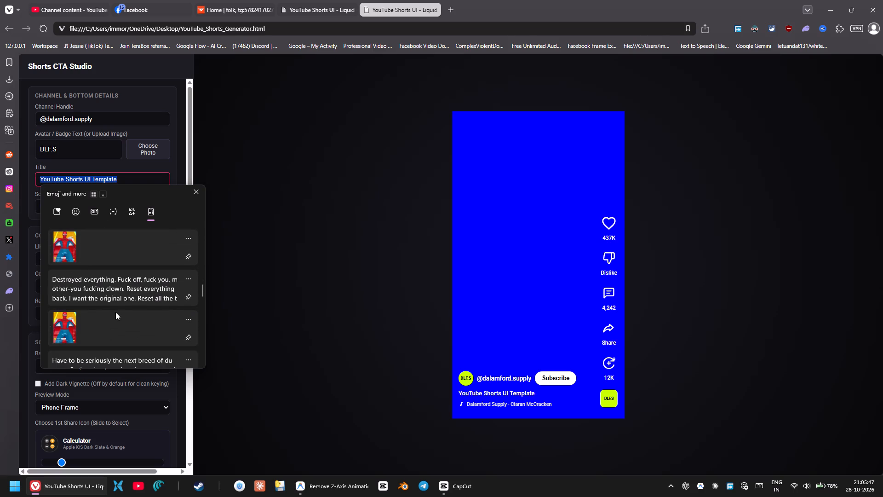
pyautogui.scroll(-3, 115, 312)
# Capture the title of the newest Spider-Man Short in the YouTube Studio channel content list using screen text extraction.
pyautogui.click(61, 0)
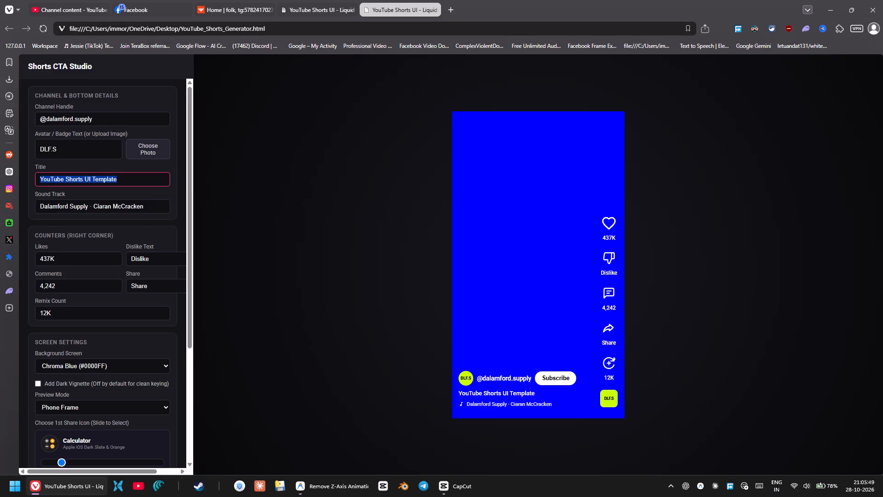
pyautogui.click(62, 0)
pyautogui.press('shift+super+e')
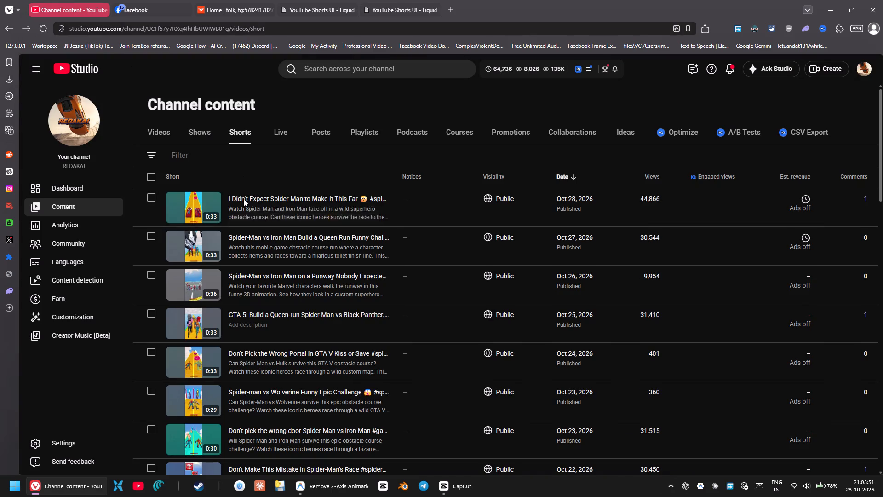
pyautogui.moveTo(217, 191); pyautogui.dragTo(393, 209)
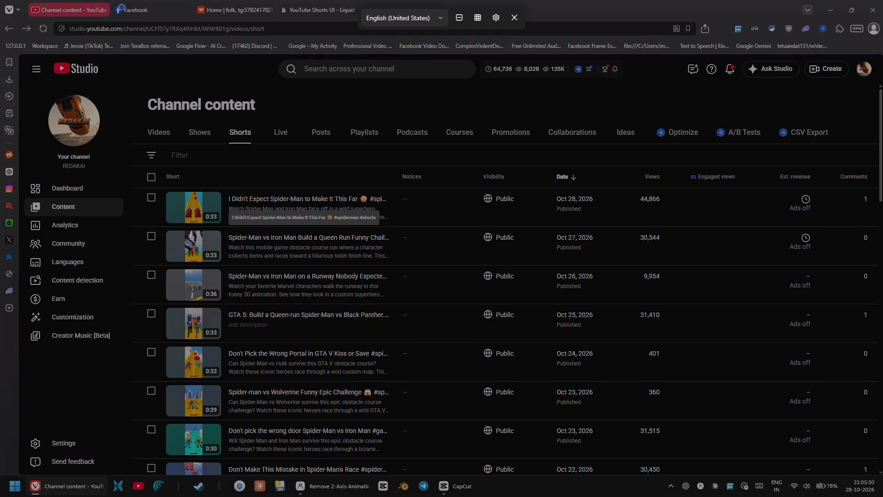
# Replace the generator's title with the captured text, trimmed to "I Didnt Expect Spider-Man to Make It This Far".
pyautogui.click(314, 0)
pyautogui.click(396, 0)
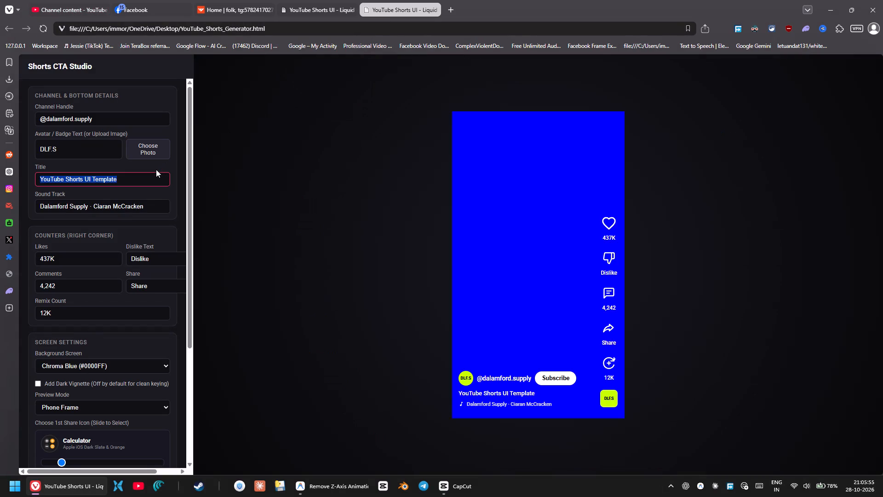
pyautogui.hotkey('ctrl', 'v')
pyautogui.press('BackSpace')
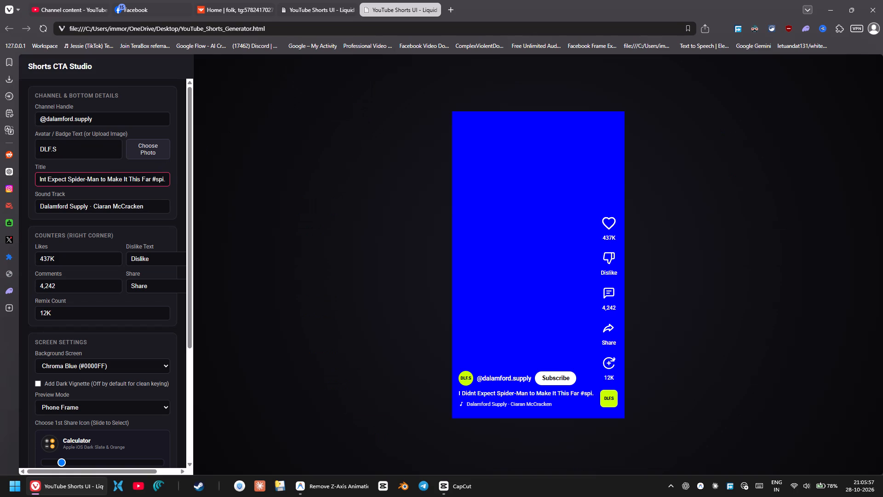
pyautogui.press('BackSpace')
pyautogui.press('BackSpace')
pyautogui.press('BackSpace')
pyautogui.press('BackSpace')
pyautogui.press('BackSpace')
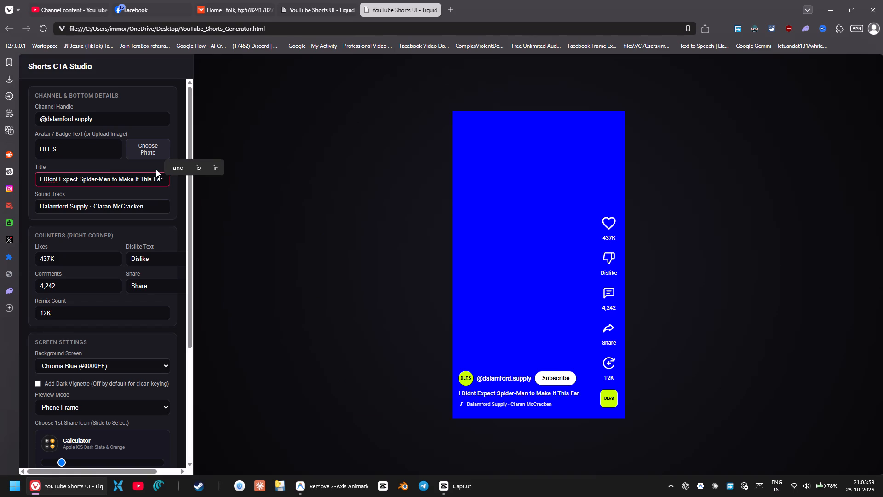
pyautogui.moveTo(104, 122); pyautogui.dragTo(55, 120)
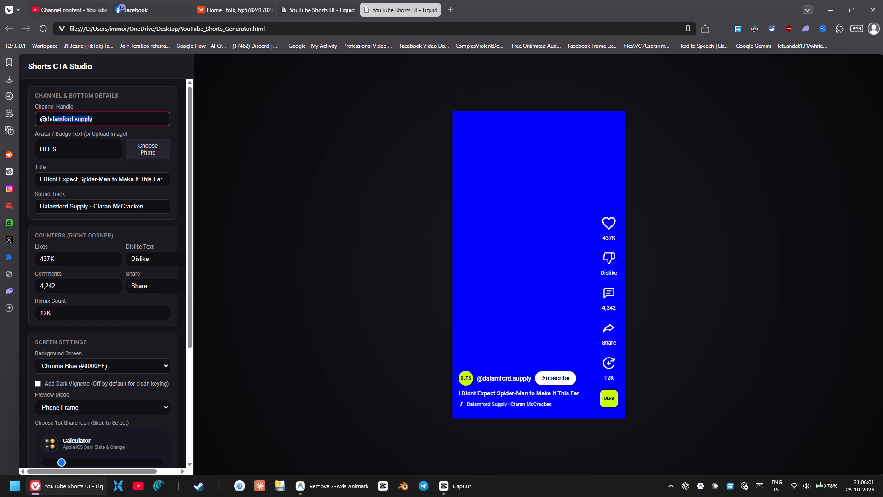
pyautogui.moveTo(55, 120); pyautogui.dragTo(47, 119)
pyautogui.hotkey('shift', 'e')
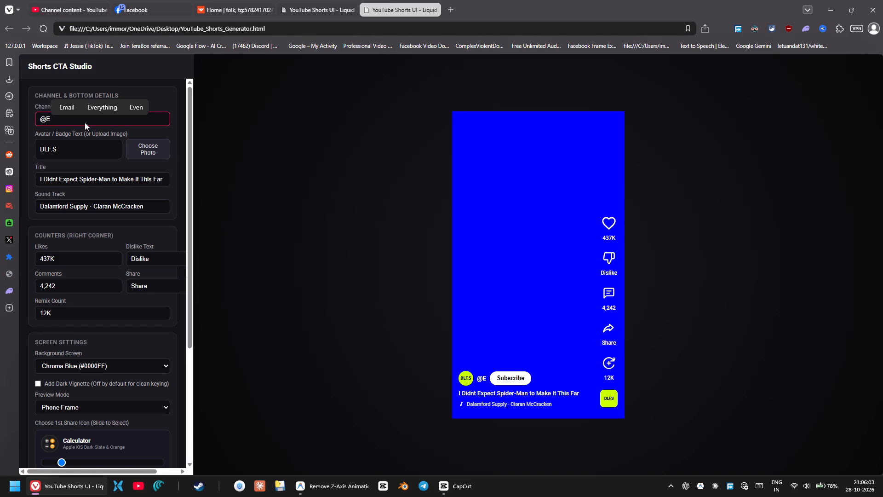
pyautogui.press('BackSpace')
pyautogui.write('REDAKAI')
pyautogui.press('Return')
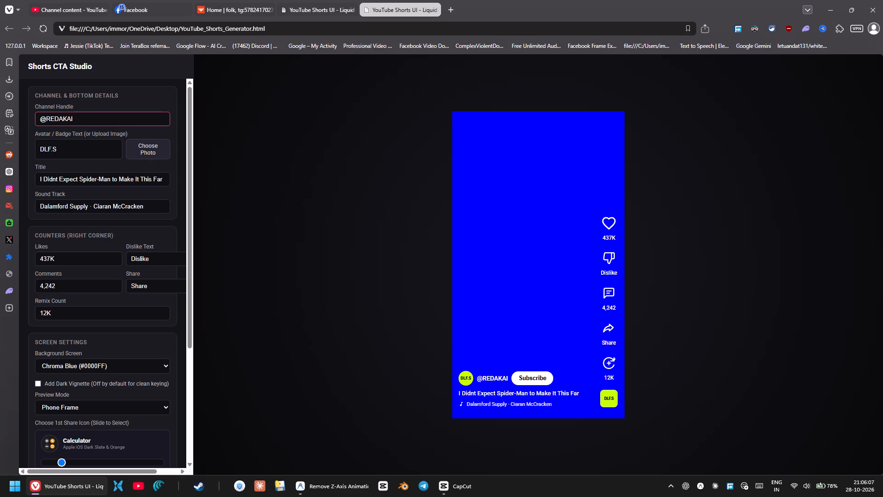
# Set the Likes counter to 137K.
pyautogui.scroll(-5, 113, 296)
pyautogui.scroll(4, 102, 335)
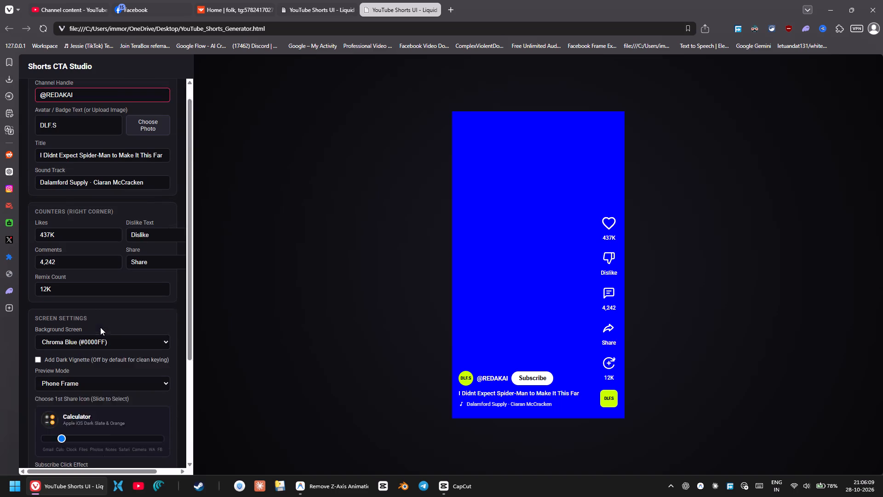
pyautogui.click(45, 260)
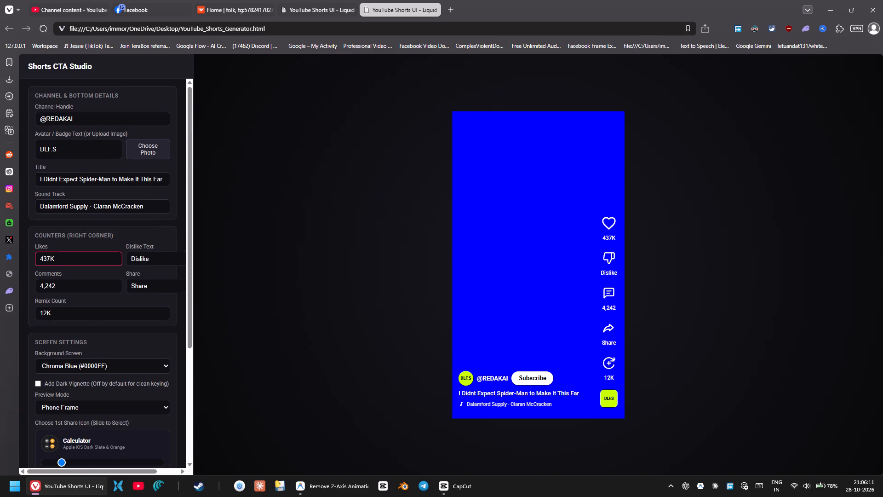
pyautogui.press('BackSpace')
pyautogui.press('1')
# Preview the 1s-delay animation with the subscribe click effect set to Liquid Glass 'Subscribed'.
pyautogui.scroll(-4, 76, 295)
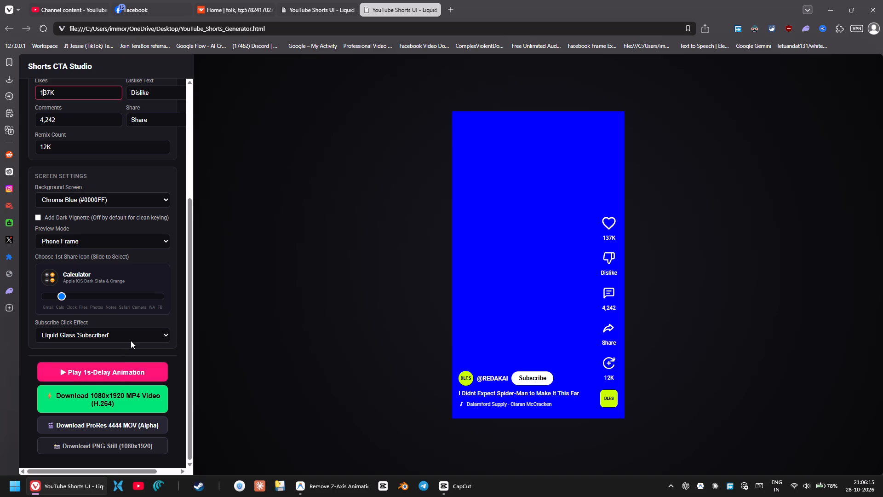
pyautogui.click(131, 340)
pyautogui.click(116, 356)
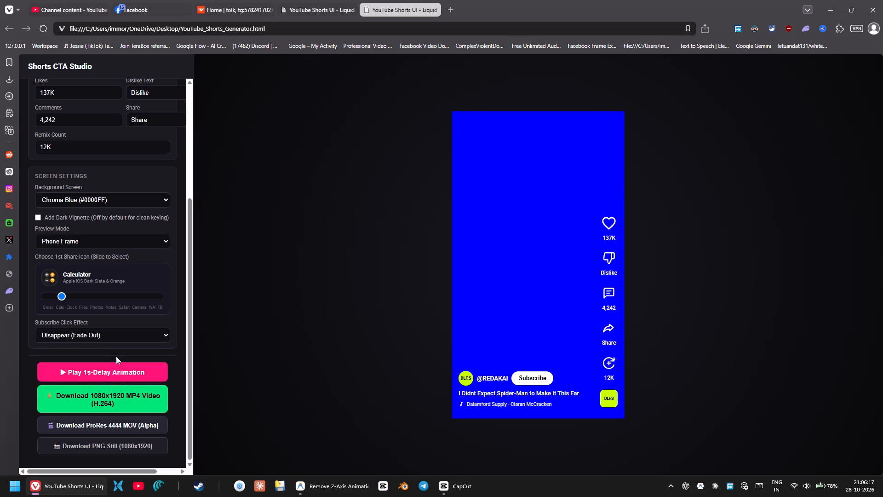
pyautogui.click(120, 335)
pyautogui.click(112, 348)
pyautogui.click(109, 369)
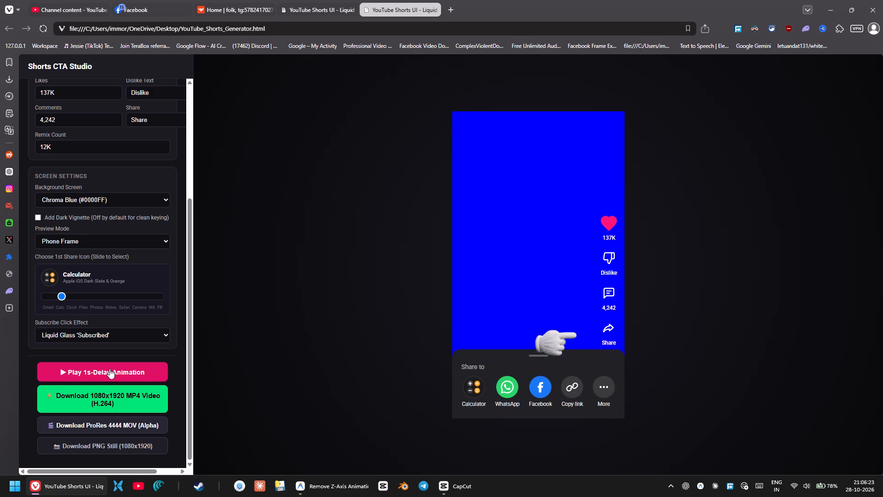
# Set the subscribe click effect to Disappear (Fade Out).
pyautogui.click(119, 337)
pyautogui.click(103, 357)
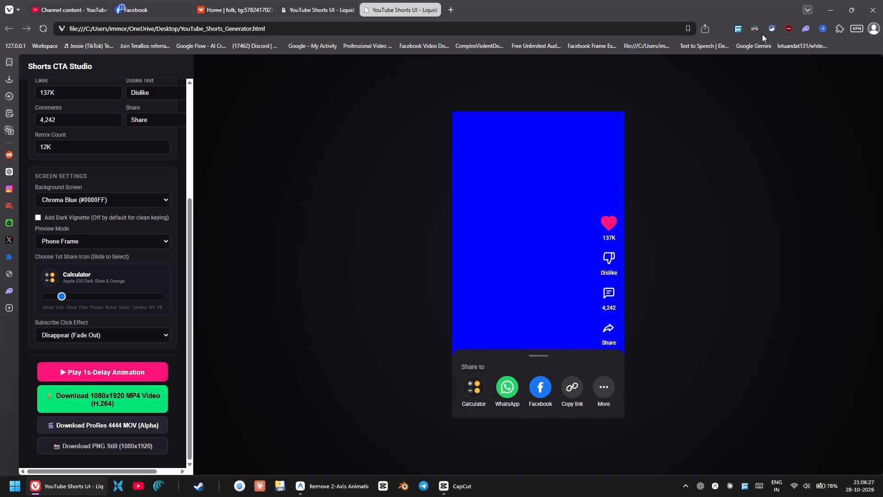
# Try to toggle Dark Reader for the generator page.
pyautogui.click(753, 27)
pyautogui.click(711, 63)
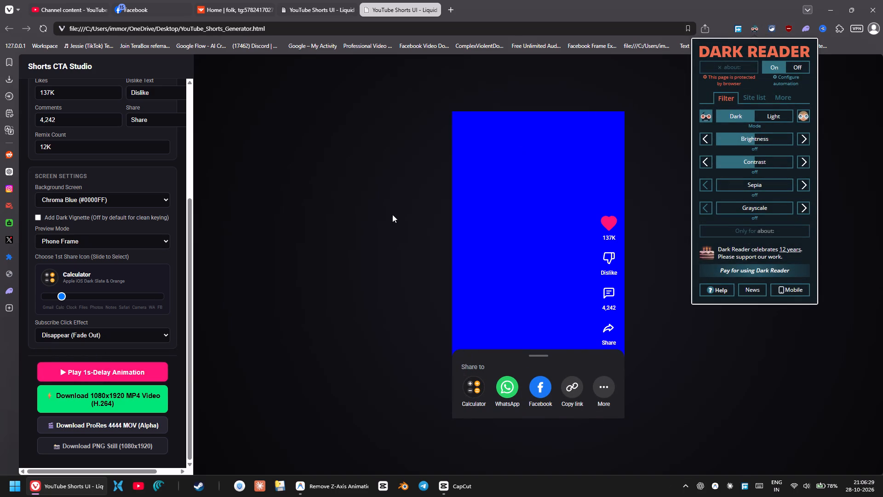
# Download the animation as a 1080x1920 MP4 video (H.264).
pyautogui.click(126, 399)
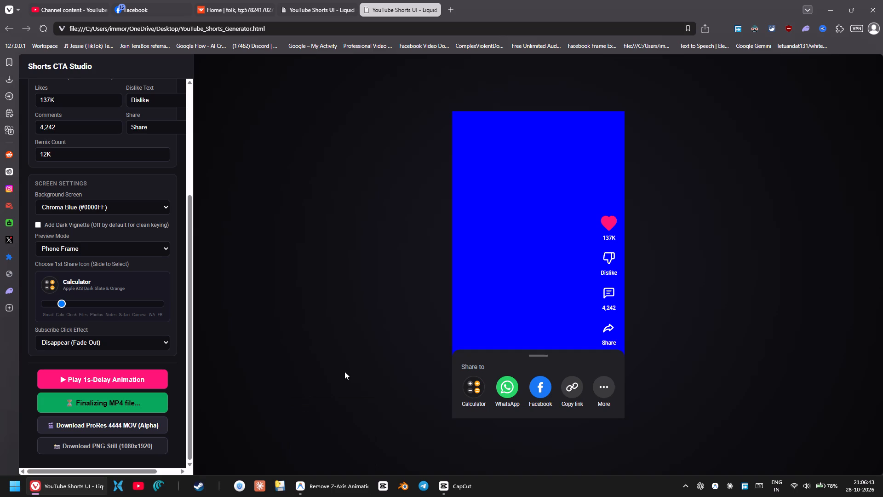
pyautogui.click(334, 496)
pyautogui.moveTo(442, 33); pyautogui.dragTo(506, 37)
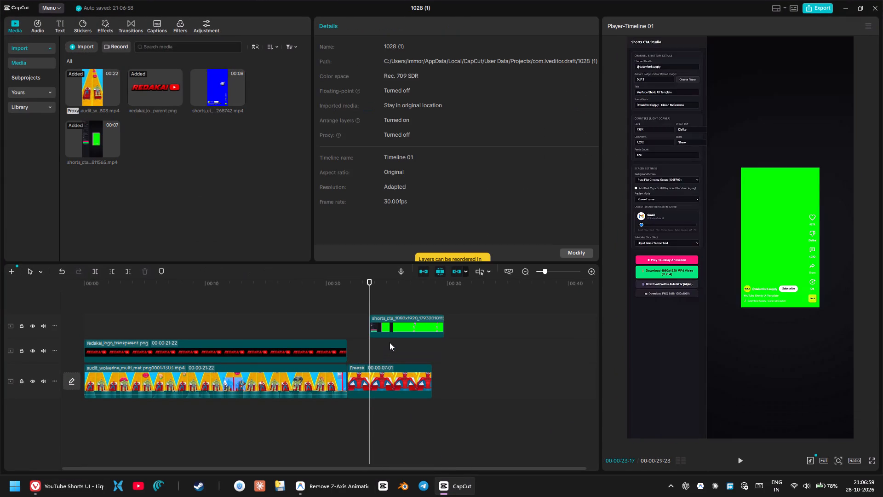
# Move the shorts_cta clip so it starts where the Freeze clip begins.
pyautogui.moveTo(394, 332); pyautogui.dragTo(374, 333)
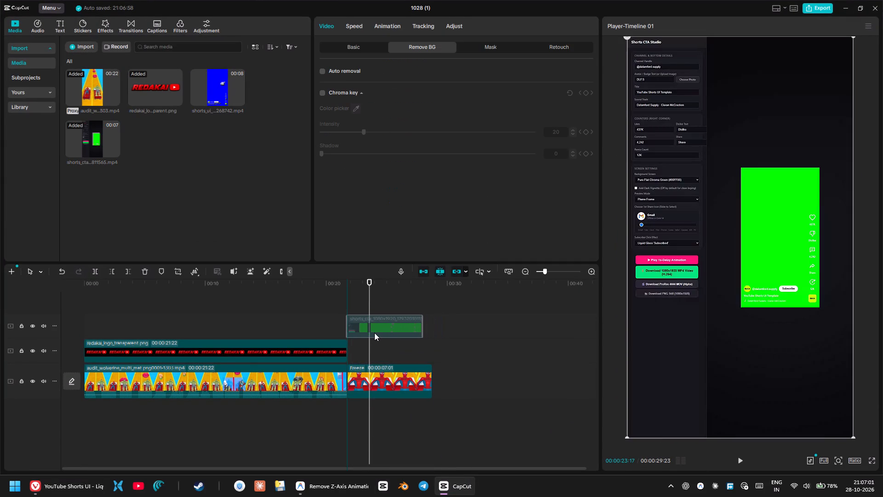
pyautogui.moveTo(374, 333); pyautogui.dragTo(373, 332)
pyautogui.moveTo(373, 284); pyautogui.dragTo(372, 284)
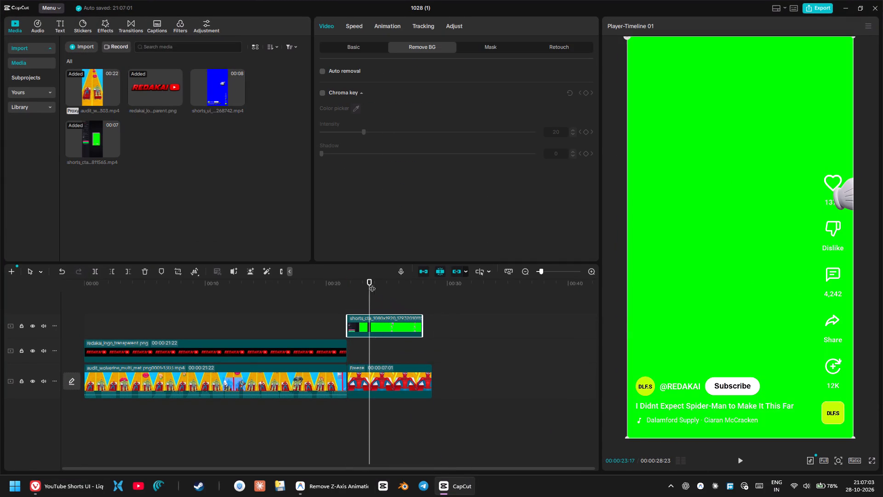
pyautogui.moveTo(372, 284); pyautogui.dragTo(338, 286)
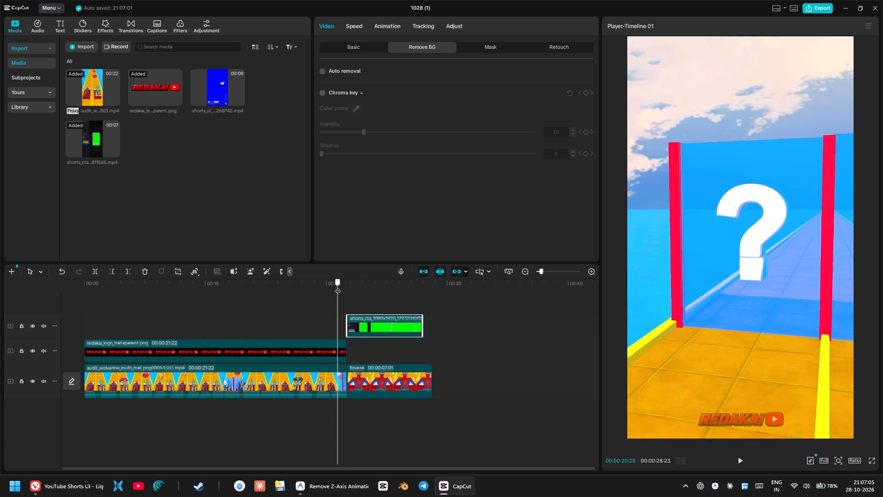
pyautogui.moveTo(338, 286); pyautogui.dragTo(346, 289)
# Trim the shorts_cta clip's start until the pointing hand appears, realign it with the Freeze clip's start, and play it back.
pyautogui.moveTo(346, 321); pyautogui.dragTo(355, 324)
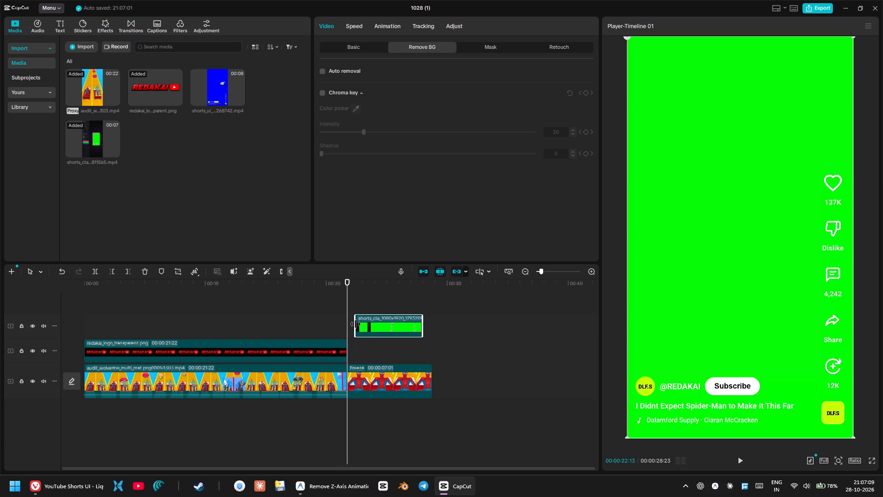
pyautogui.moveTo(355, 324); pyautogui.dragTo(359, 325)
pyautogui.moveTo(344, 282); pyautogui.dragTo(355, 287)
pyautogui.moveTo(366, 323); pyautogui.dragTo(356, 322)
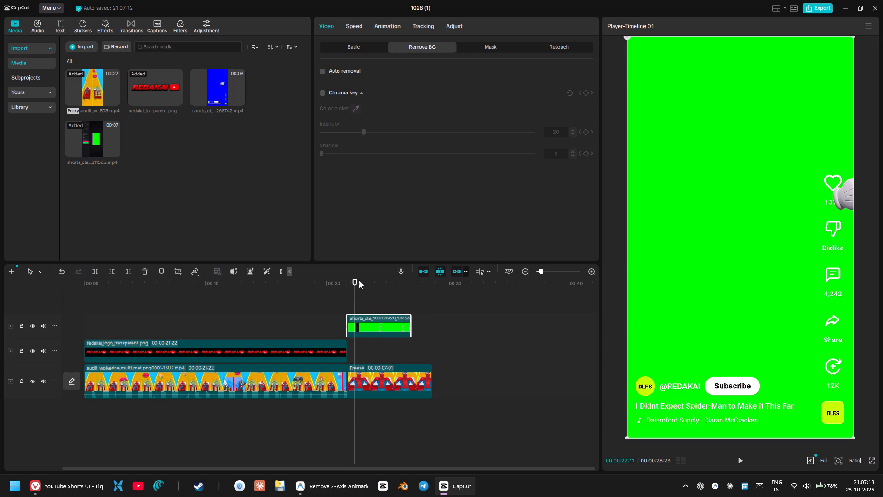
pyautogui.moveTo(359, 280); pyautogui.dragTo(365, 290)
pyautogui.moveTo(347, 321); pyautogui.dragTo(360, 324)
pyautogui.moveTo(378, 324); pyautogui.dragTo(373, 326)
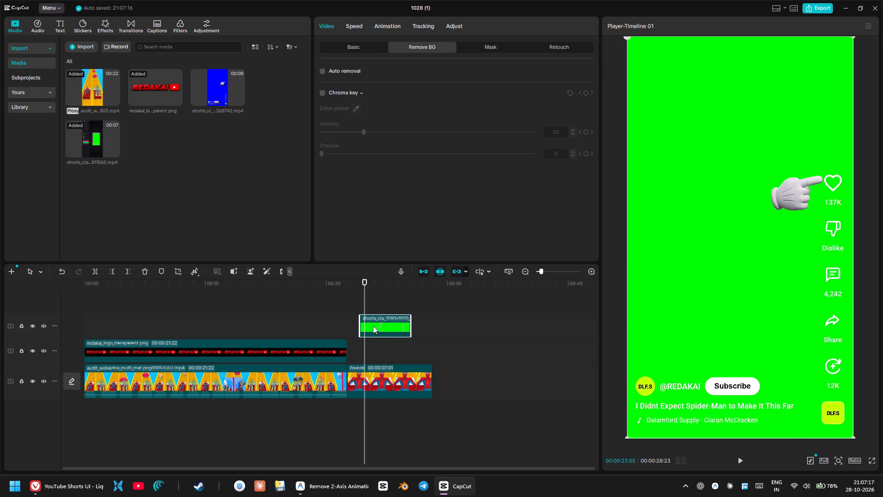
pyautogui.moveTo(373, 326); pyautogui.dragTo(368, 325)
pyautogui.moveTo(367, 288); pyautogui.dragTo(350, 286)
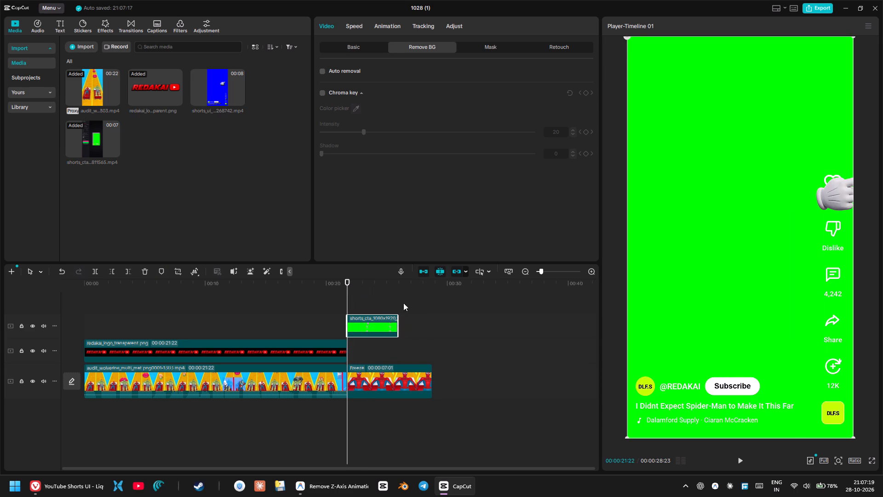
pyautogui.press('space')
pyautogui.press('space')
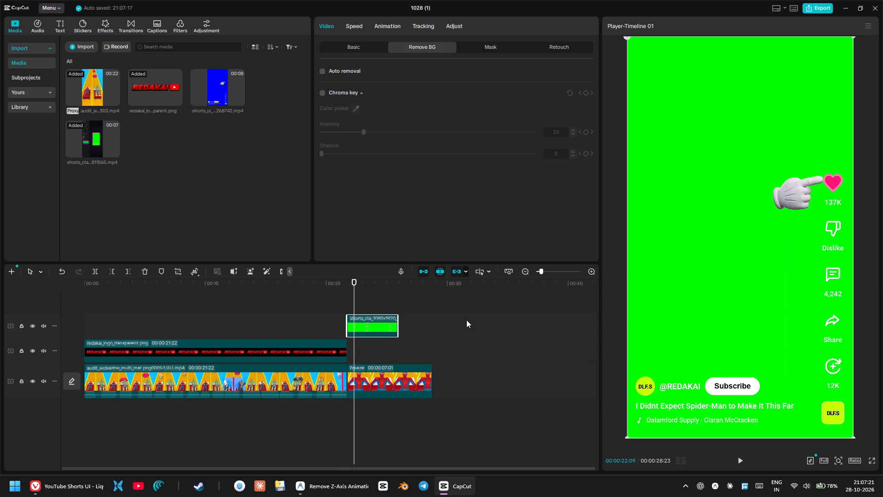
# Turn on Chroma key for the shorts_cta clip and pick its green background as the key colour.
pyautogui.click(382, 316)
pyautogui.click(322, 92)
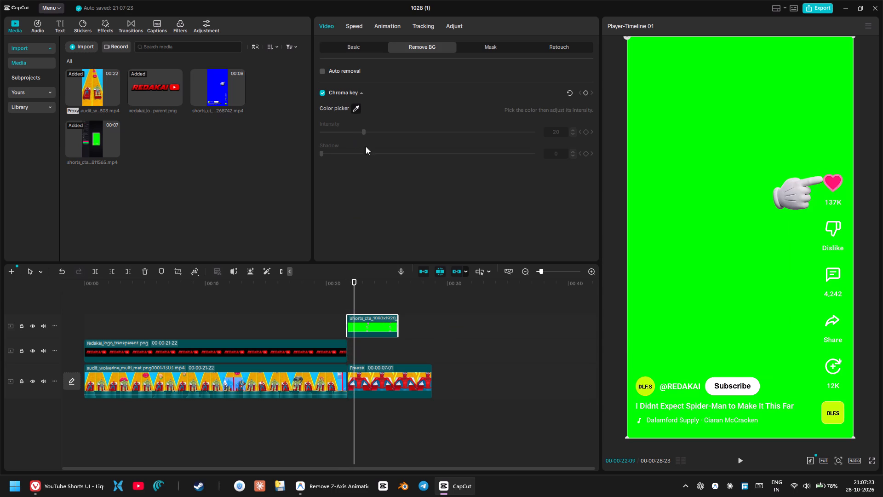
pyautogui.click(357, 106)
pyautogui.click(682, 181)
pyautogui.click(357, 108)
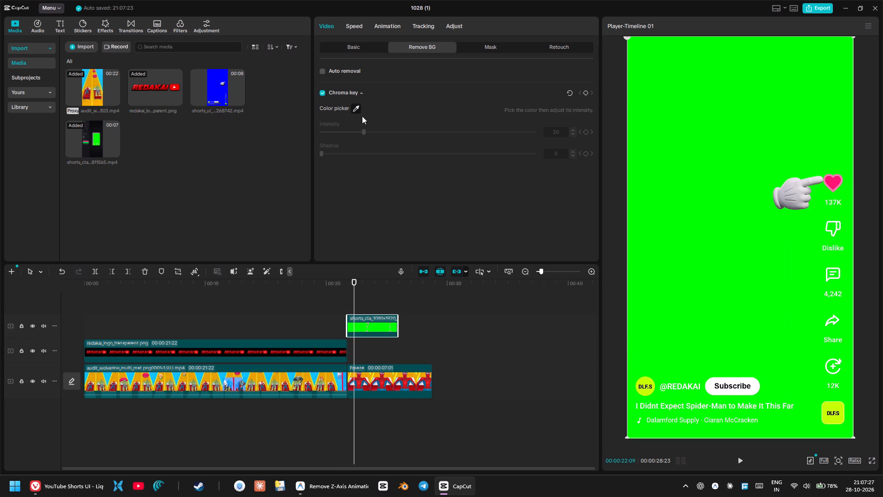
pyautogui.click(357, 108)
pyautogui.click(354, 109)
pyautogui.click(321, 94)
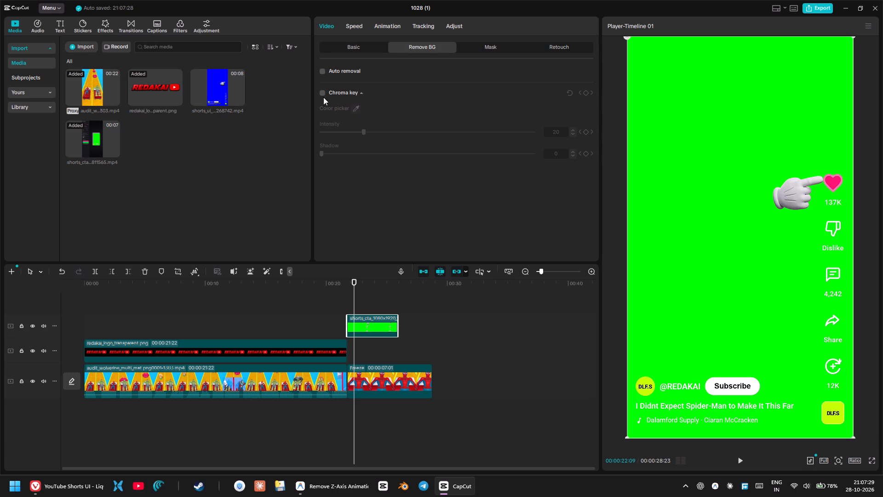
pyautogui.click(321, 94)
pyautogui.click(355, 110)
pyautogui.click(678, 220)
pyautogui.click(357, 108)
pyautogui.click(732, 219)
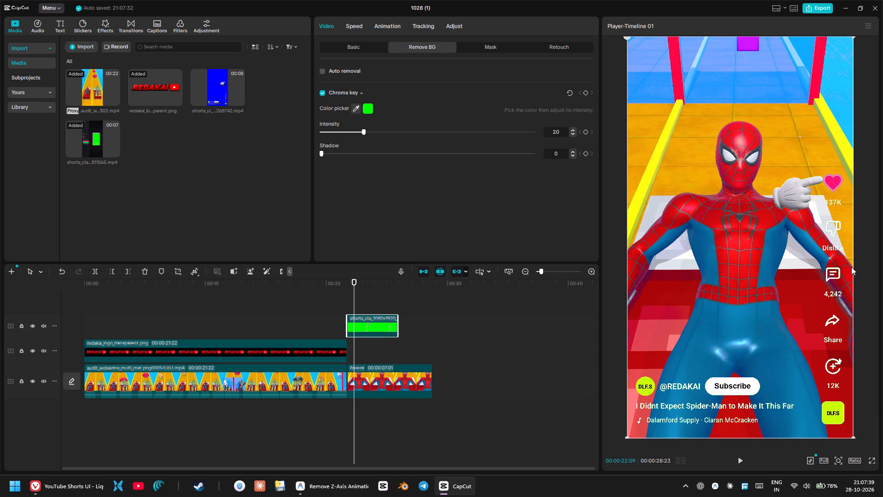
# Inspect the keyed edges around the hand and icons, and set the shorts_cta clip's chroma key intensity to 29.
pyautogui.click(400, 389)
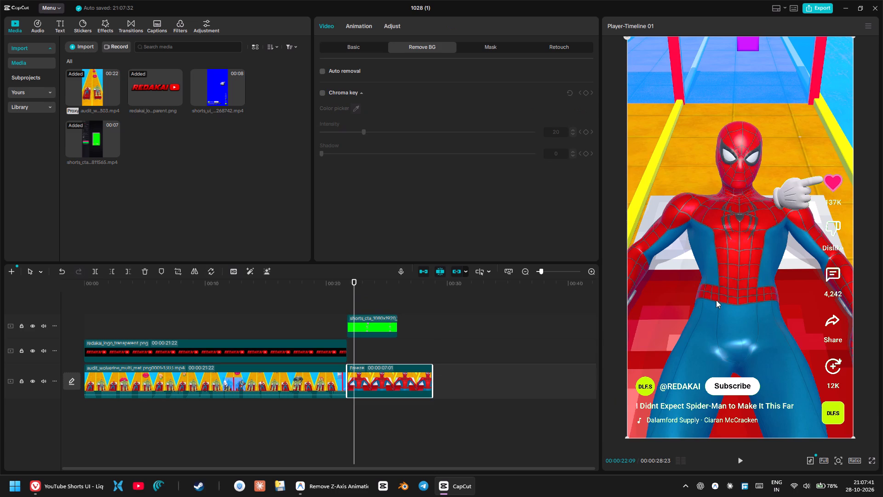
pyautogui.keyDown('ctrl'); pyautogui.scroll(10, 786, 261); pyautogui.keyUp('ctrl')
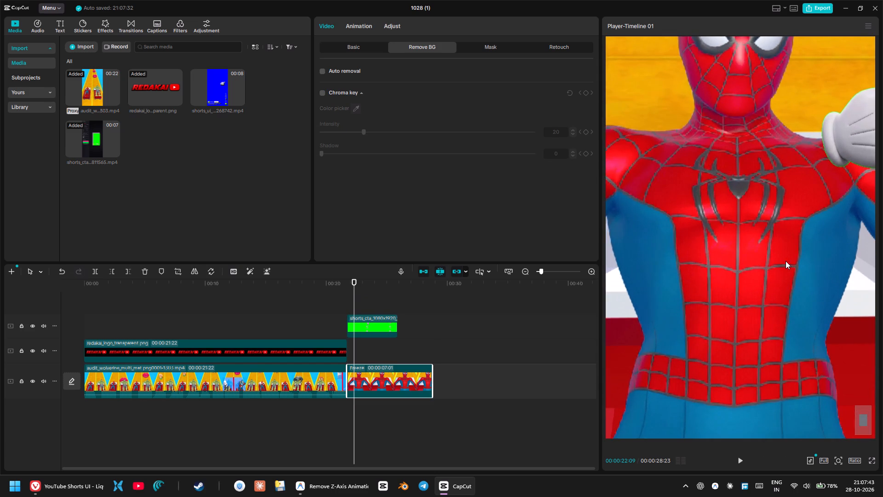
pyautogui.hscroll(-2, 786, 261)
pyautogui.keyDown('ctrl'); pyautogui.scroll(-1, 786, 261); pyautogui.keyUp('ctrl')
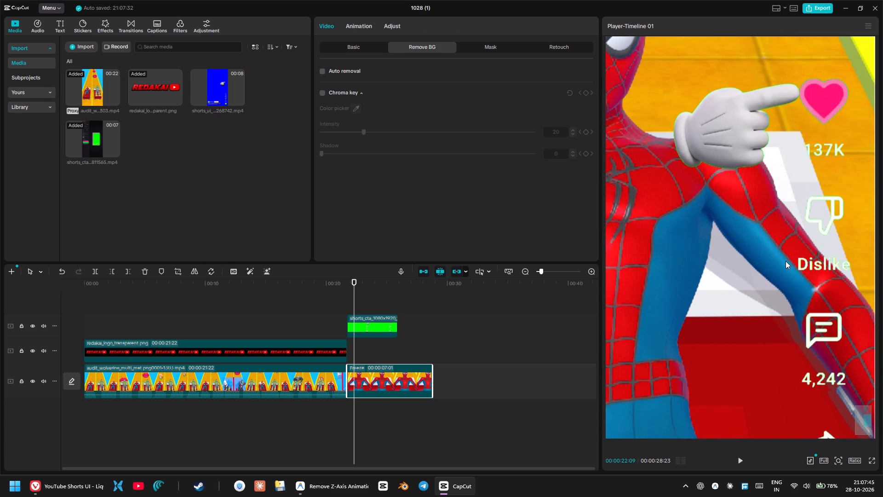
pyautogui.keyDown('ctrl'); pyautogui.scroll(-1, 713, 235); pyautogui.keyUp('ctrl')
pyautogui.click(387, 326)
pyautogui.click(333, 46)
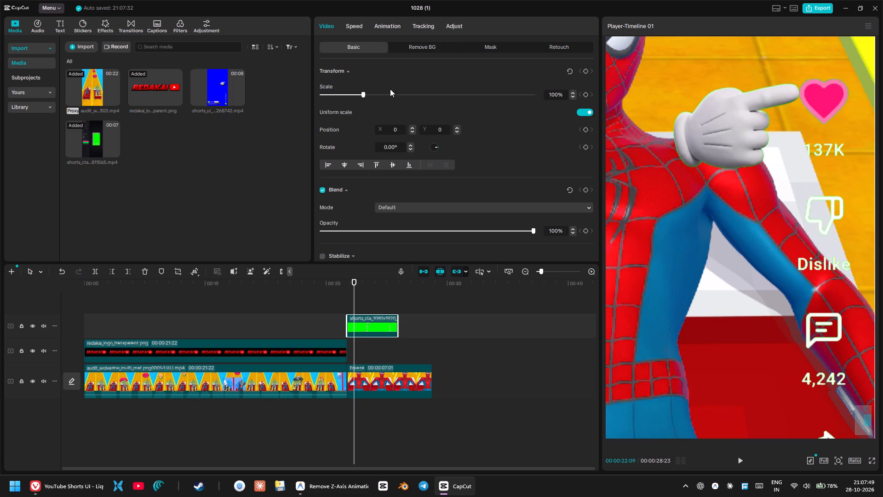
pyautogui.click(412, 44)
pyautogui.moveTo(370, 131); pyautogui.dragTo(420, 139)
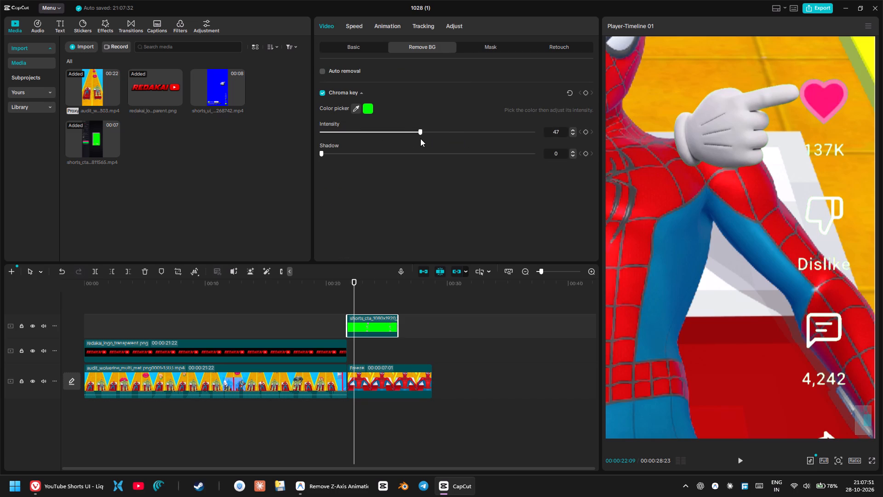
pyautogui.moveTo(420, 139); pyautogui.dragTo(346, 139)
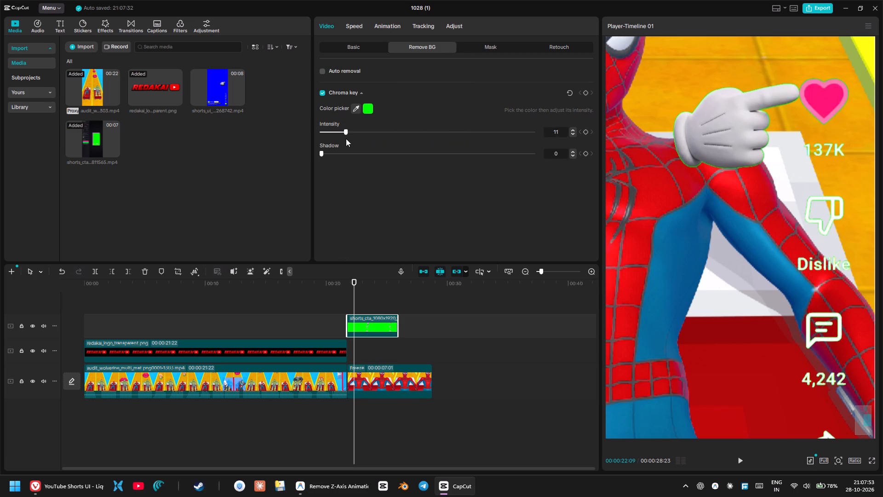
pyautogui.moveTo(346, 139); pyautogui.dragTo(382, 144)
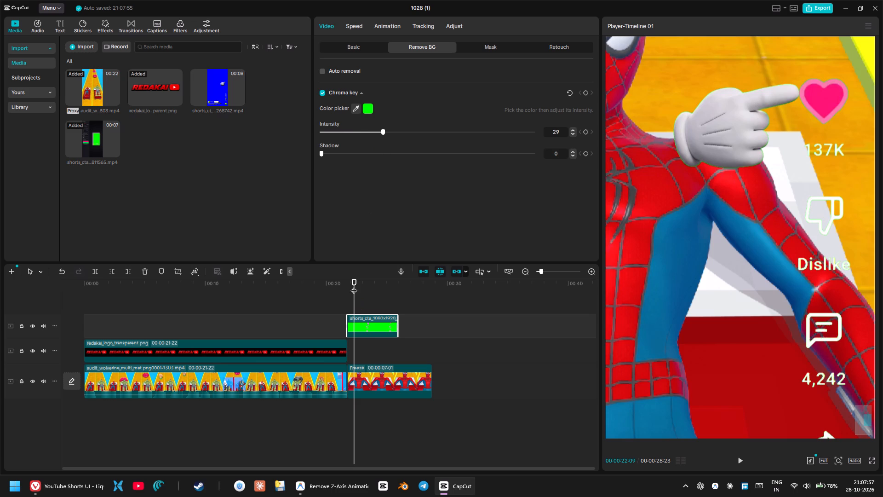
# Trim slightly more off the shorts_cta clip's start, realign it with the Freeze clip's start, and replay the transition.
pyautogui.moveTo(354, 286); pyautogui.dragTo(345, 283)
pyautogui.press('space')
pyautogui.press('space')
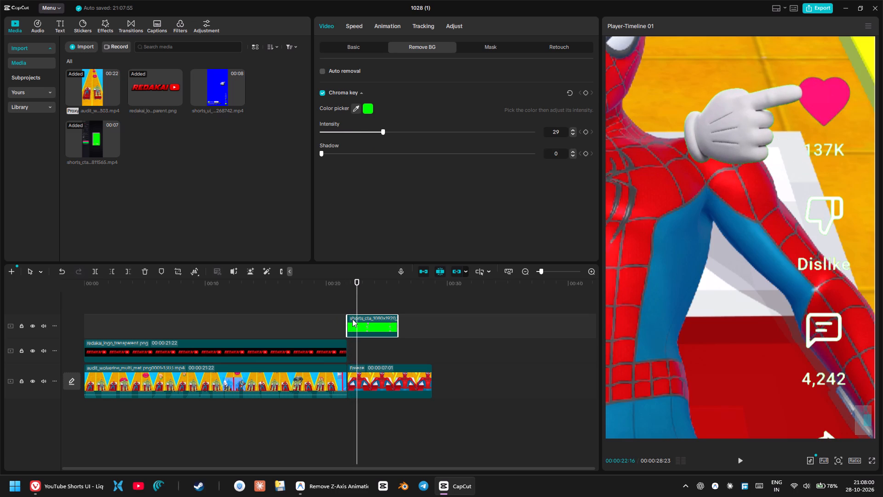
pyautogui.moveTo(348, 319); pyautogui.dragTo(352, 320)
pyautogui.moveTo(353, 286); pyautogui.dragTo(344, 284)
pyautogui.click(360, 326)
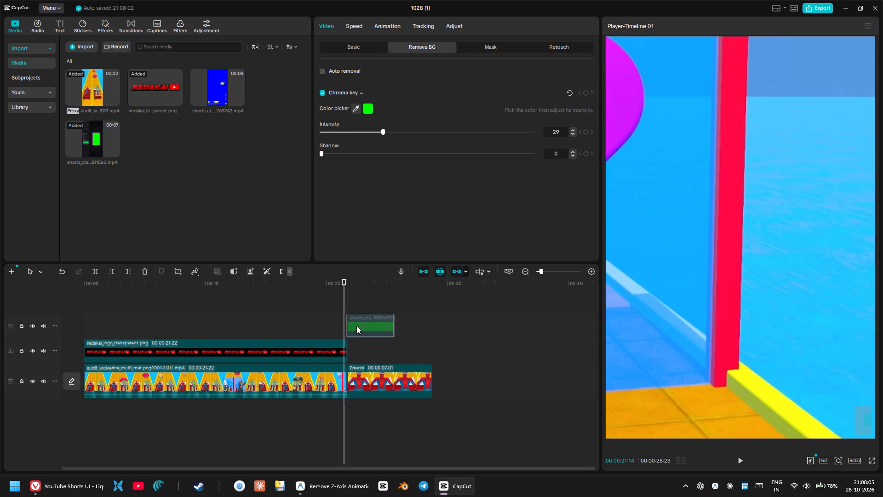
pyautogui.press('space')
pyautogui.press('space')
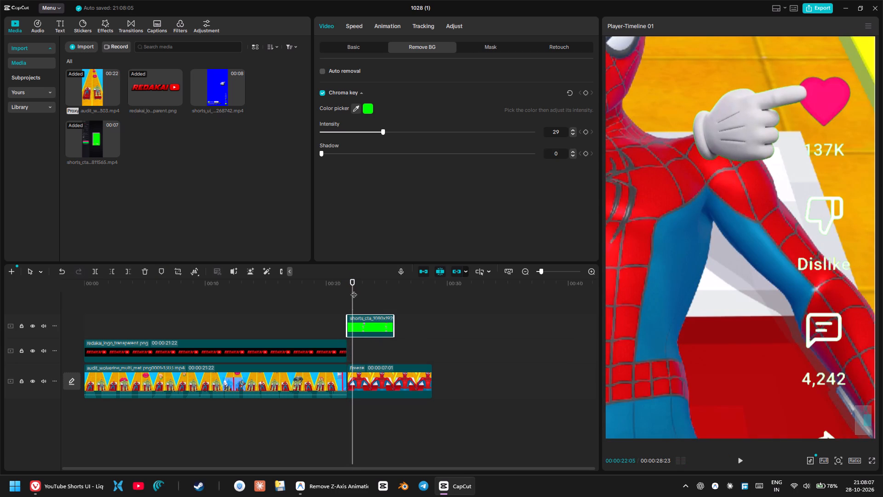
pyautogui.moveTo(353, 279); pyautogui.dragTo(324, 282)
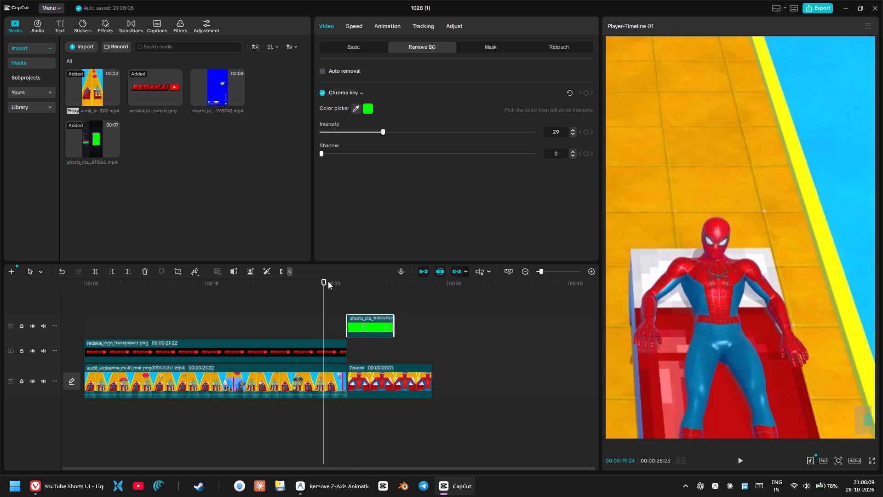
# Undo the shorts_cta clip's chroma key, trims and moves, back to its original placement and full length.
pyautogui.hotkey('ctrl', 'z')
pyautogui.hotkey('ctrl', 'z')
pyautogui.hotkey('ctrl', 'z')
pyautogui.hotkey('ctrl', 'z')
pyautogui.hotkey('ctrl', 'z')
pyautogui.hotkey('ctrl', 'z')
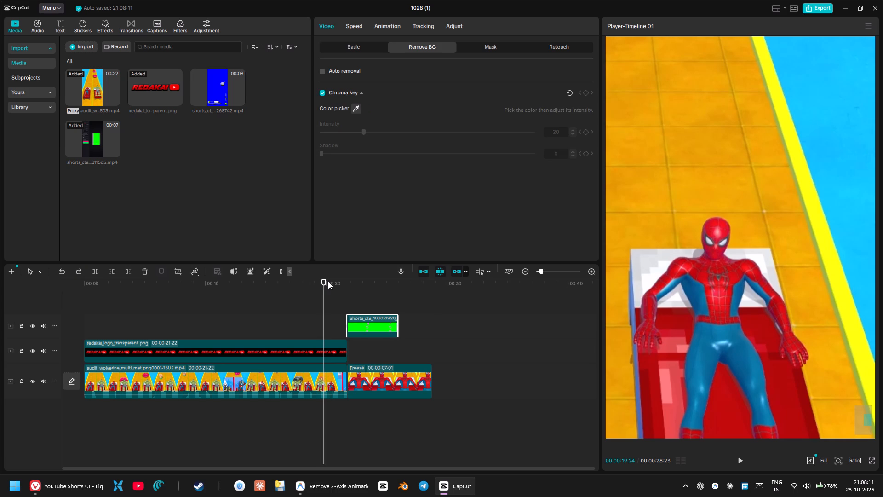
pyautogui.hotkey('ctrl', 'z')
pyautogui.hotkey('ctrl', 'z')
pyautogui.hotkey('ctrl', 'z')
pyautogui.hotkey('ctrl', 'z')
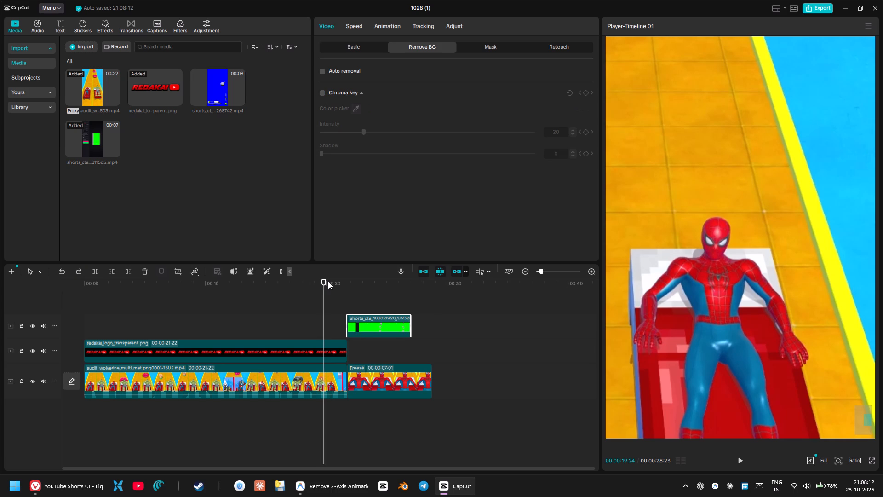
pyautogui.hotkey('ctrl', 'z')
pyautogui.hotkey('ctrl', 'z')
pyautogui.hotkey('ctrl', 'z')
# Move the untrimmed shorts_cta clip so it starts at the Freeze clip's beginning, at 00:00:21:22.
pyautogui.moveTo(321, 281); pyautogui.dragTo(282, 286)
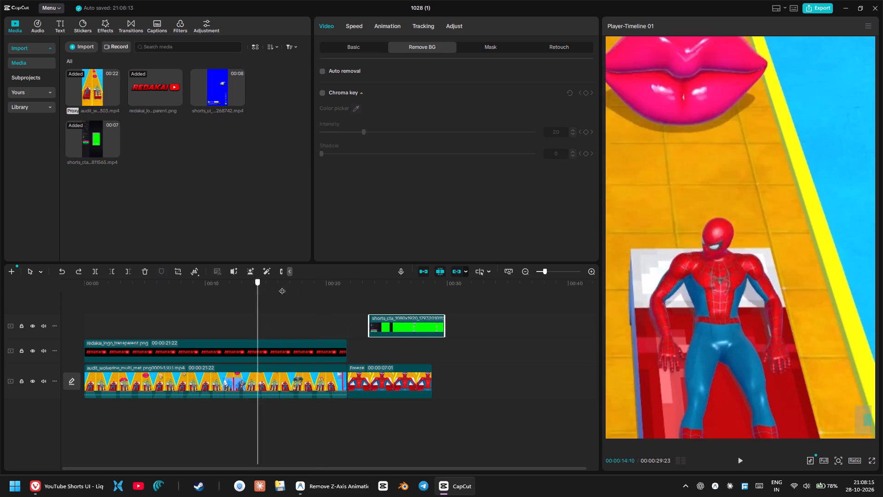
pyautogui.moveTo(282, 286); pyautogui.dragTo(316, 289)
pyautogui.keyDown('ctrl'); pyautogui.scroll(-10, 737, 317); pyautogui.keyUp('ctrl')
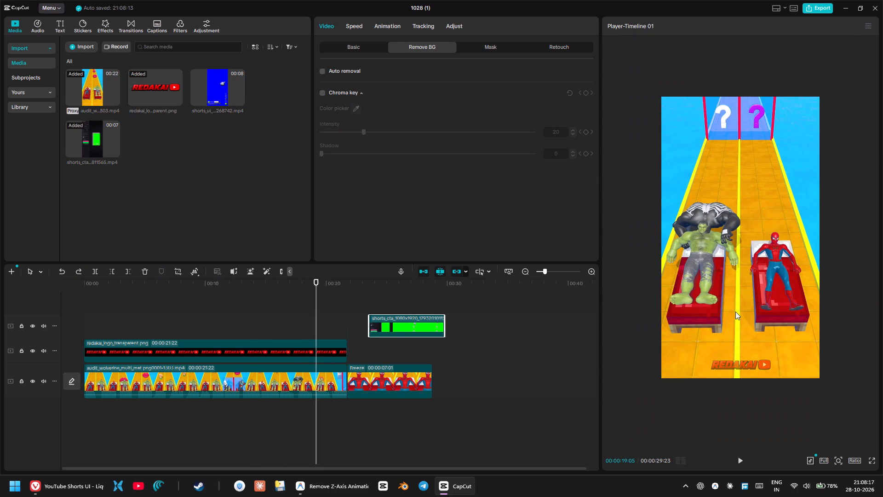
pyautogui.keyDown('ctrl'); pyautogui.scroll(5, 735, 312); pyautogui.keyUp('ctrl')
pyautogui.click(737, 344)
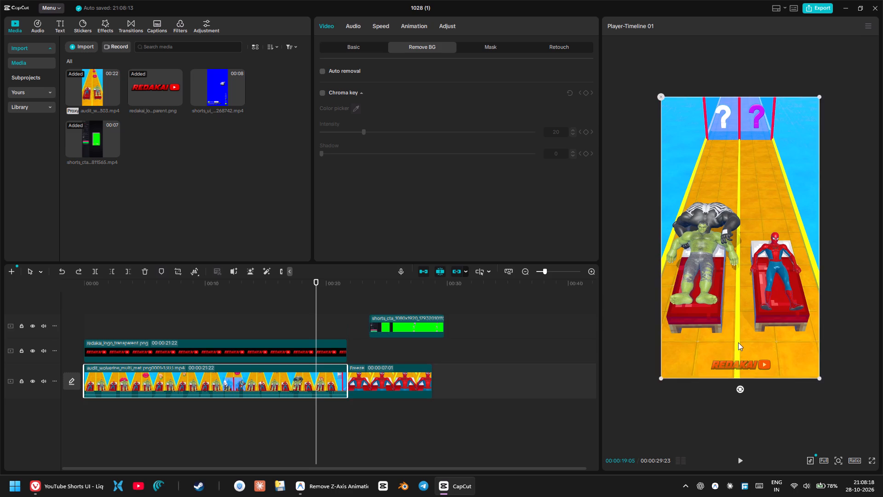
pyautogui.keyDown('ctrl'); pyautogui.scroll(2, 738, 342); pyautogui.keyUp('ctrl')
pyautogui.moveTo(314, 283); pyautogui.dragTo(344, 296)
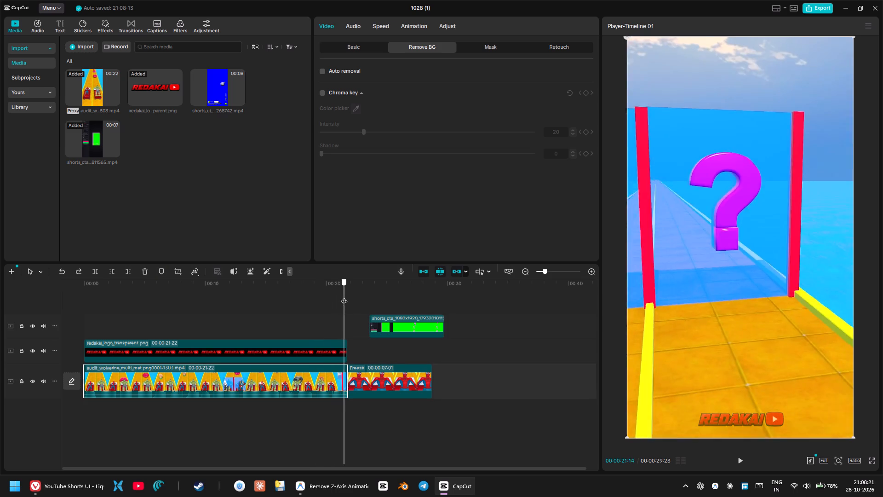
pyautogui.moveTo(344, 296); pyautogui.dragTo(347, 298)
pyautogui.click(385, 326)
pyautogui.moveTo(383, 326); pyautogui.dragTo(364, 325)
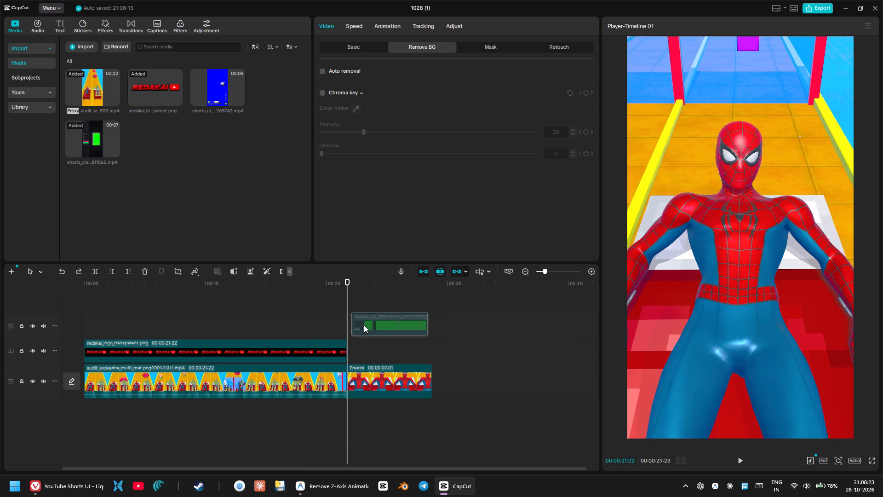
pyautogui.moveTo(364, 325); pyautogui.dragTo(362, 325)
# Trim the shorts_cta clip's start to where the hand approaches the heart, and realign it with the Freeze clip's start.
pyautogui.moveTo(348, 324); pyautogui.dragTo(374, 329)
pyautogui.moveTo(384, 328); pyautogui.dragTo(360, 329)
# Select the Freeze clip and the shorts_cta clip above it together.
pyautogui.click(377, 381)
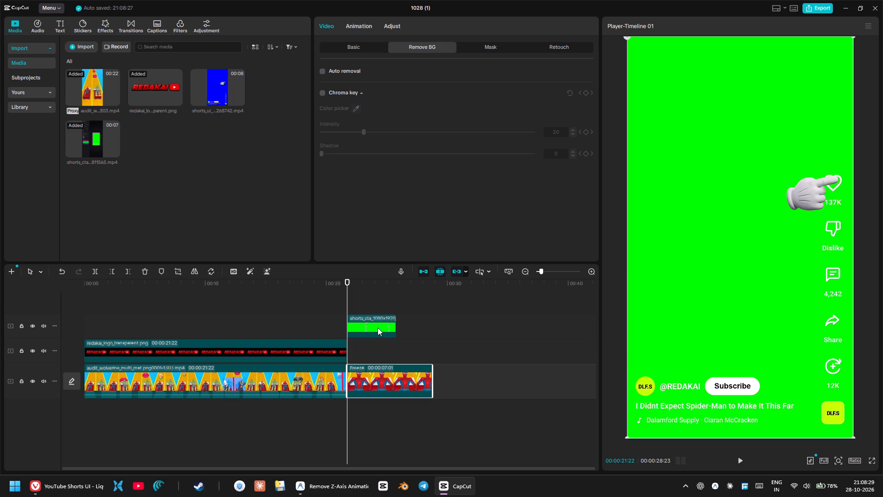
pyautogui.keyDown('ctrl'); pyautogui.click(378, 328); pyautogui.keyUp('ctrl')
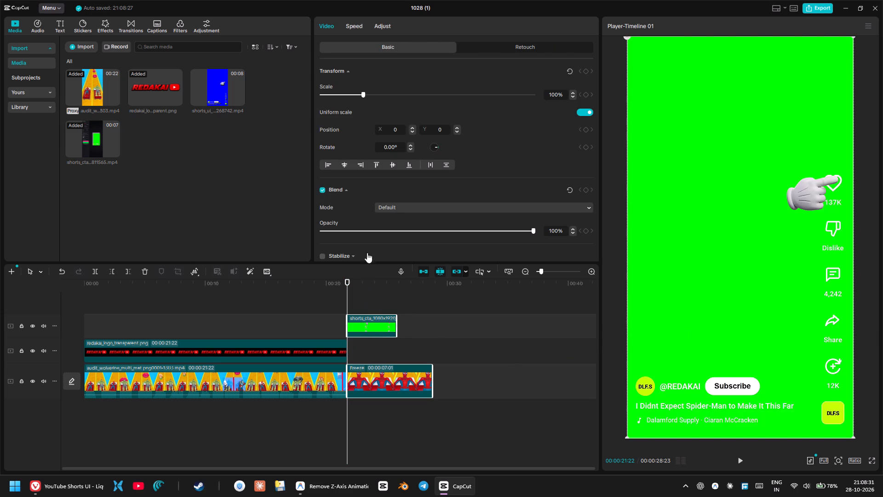
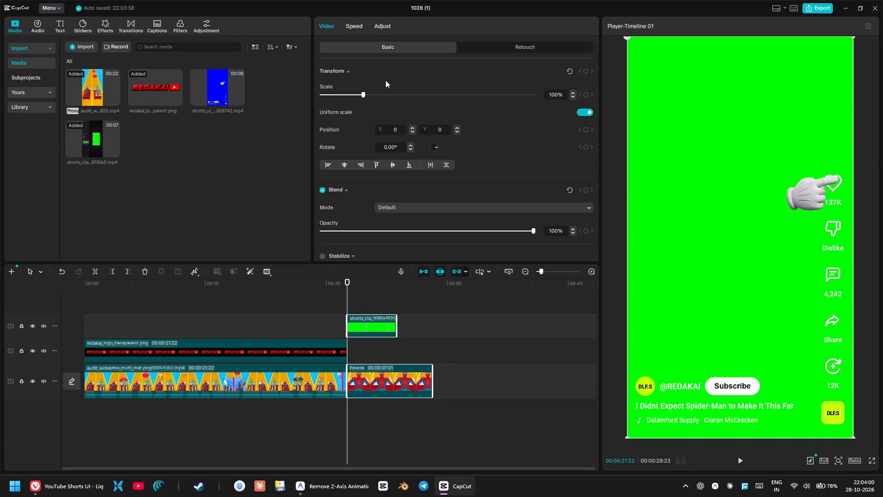
# Key out the green background of the shorts_cta clip with Chroma key, sampling its green and setting intensity to 25.
pyautogui.click(392, 28)
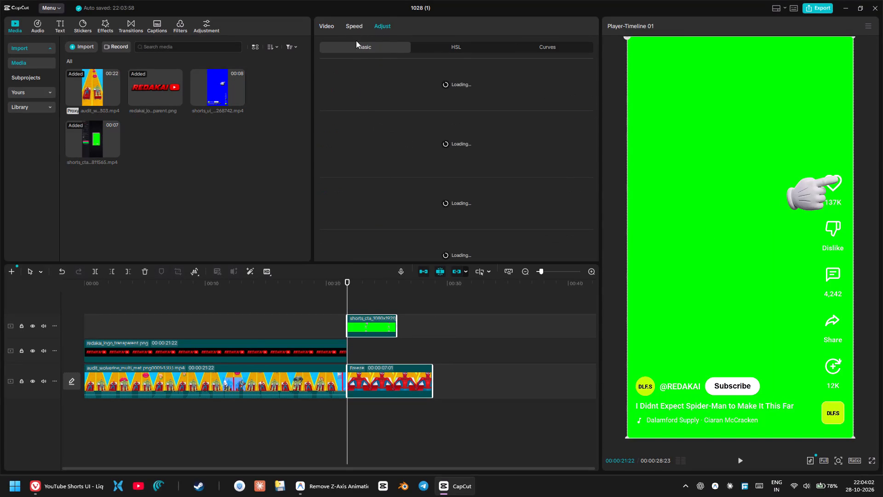
pyautogui.click(354, 24)
pyautogui.click(318, 23)
pyautogui.scroll(-2, 367, 219)
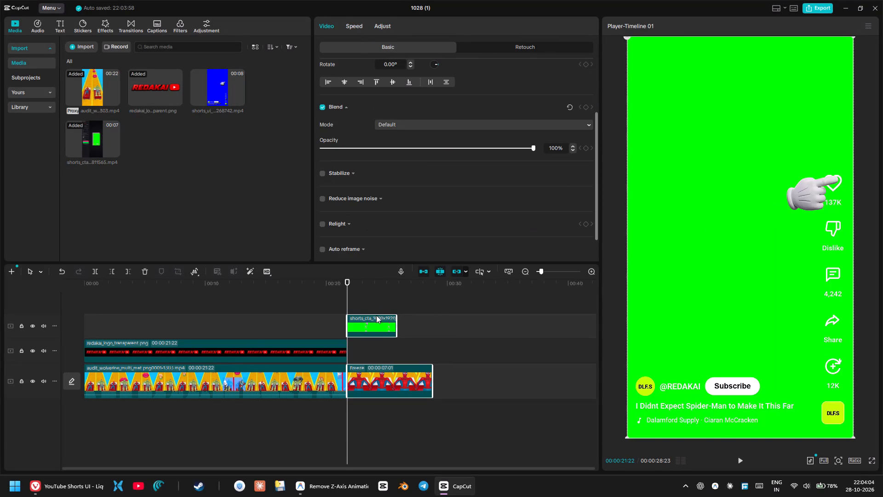
pyautogui.click(373, 319)
pyautogui.scroll(5, 370, 175)
pyautogui.click(429, 46)
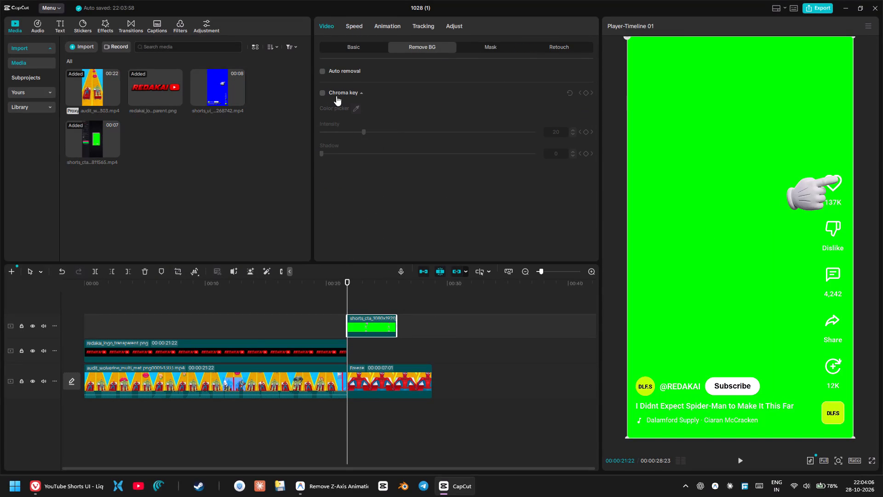
pyautogui.click(325, 93)
pyautogui.click(355, 107)
pyautogui.click(671, 196)
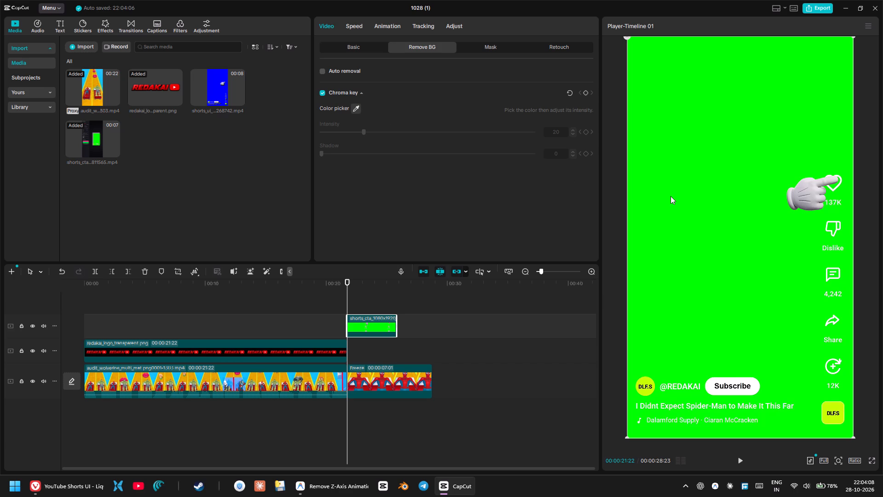
pyautogui.click(357, 110)
pyautogui.click(787, 282)
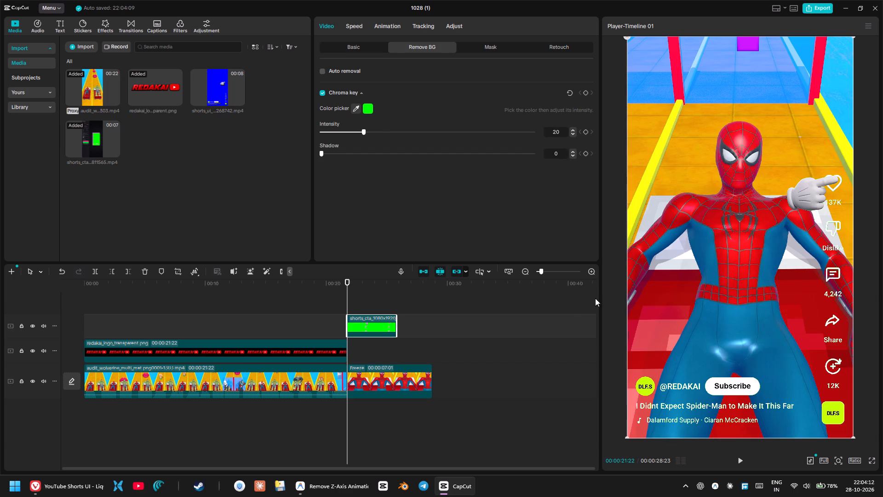
pyautogui.moveTo(363, 131); pyautogui.dragTo(424, 138)
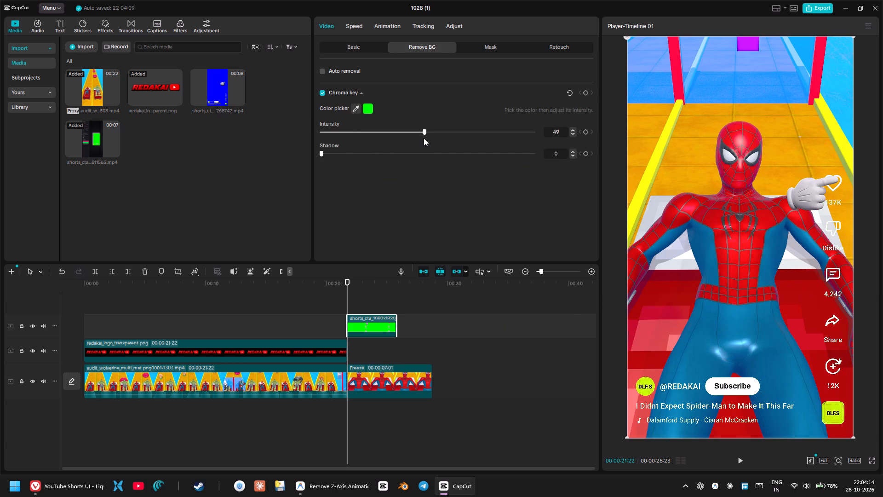
pyautogui.moveTo(424, 138); pyautogui.dragTo(373, 145)
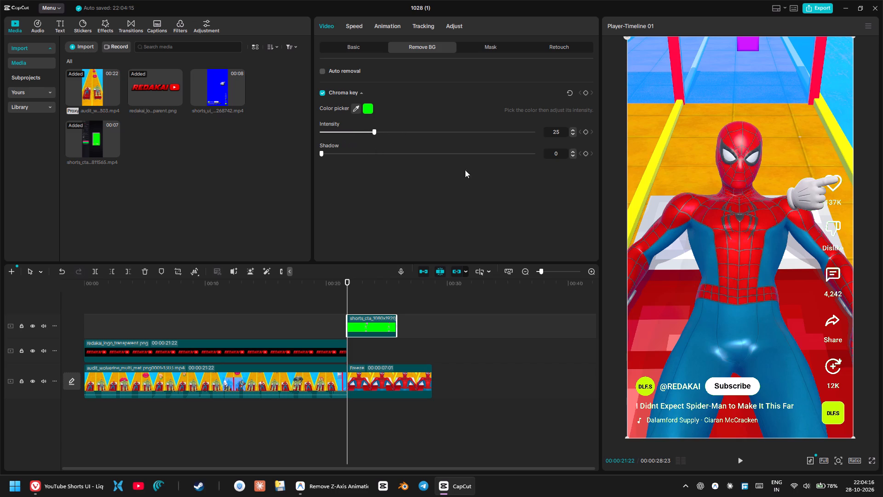
# Scale the Freeze and shorts_cta clips together to 178% and reposition them to about X -840, Y -571, framing the hand and heart.
pyautogui.click(368, 382)
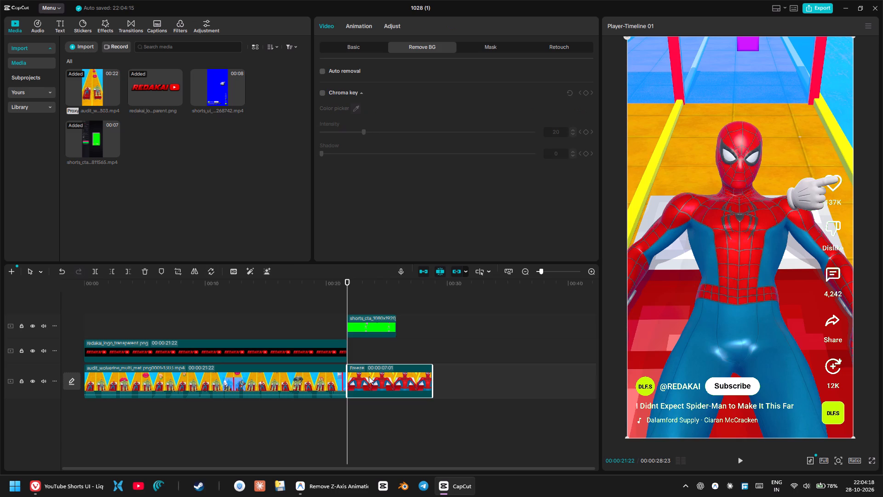
pyautogui.keyDown('ctrl'); pyautogui.click(381, 326); pyautogui.keyUp('ctrl')
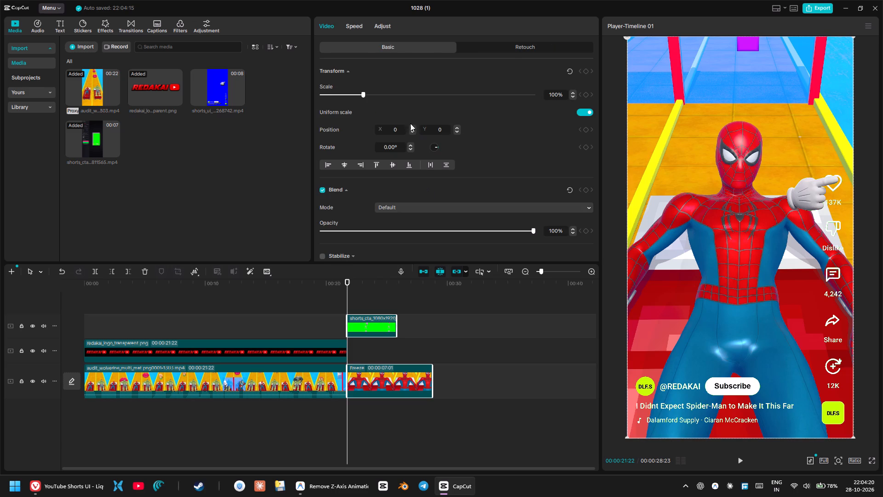
pyautogui.moveTo(365, 96); pyautogui.dragTo(398, 100)
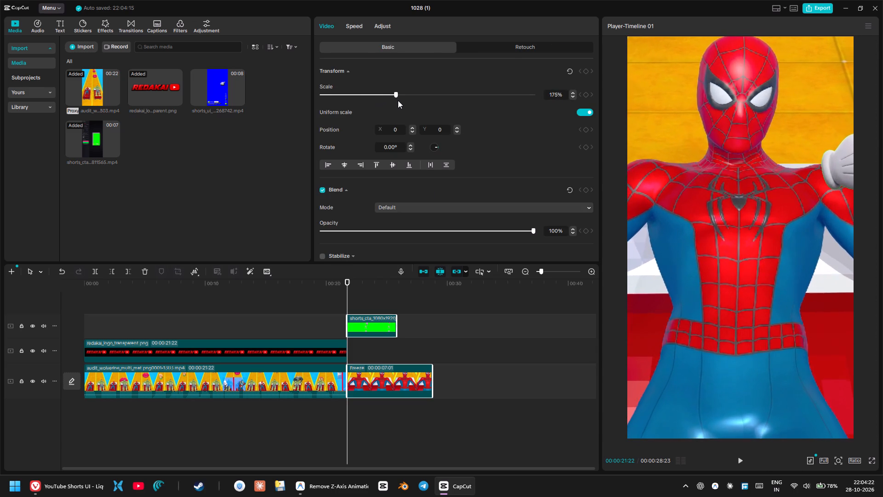
pyautogui.moveTo(398, 100); pyautogui.dragTo(398, 100)
pyautogui.moveTo(724, 226); pyautogui.dragTo(634, 240)
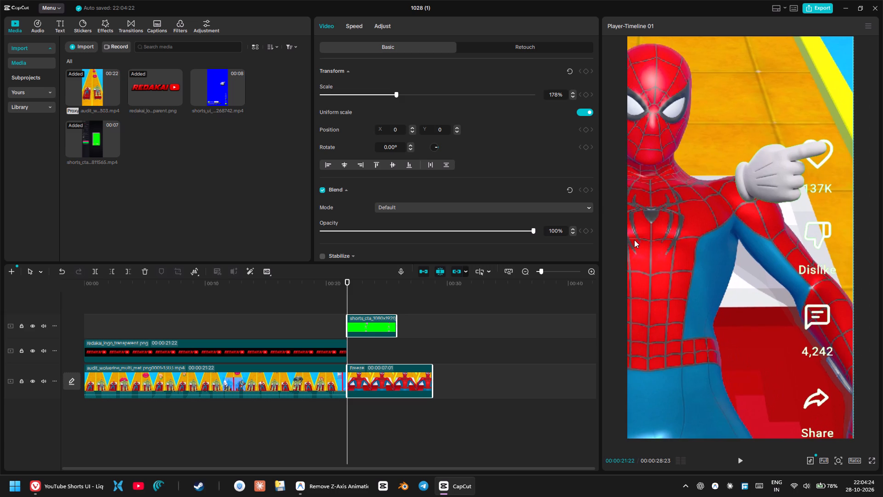
pyautogui.moveTo(634, 240); pyautogui.dragTo(641, 317)
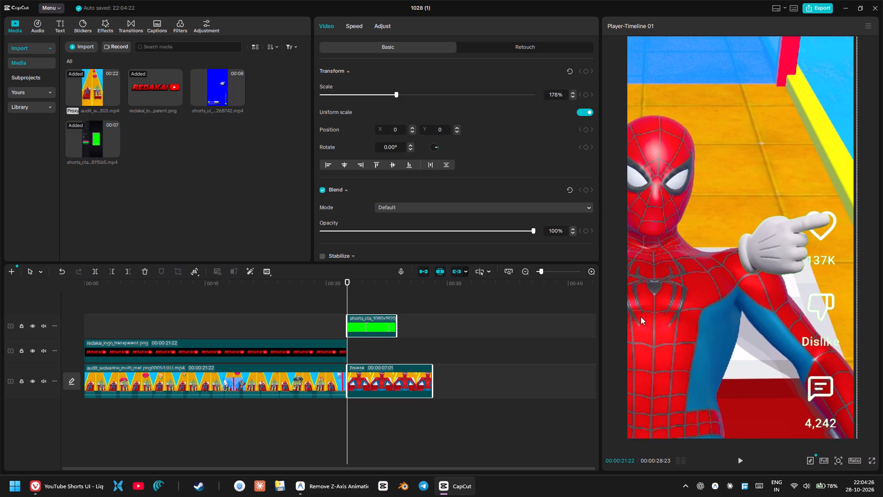
pyautogui.moveTo(641, 317); pyautogui.dragTo(636, 286)
# Split the Freeze and shorts_cta clips together at 00:00:22:24, after the heart turns pink.
pyautogui.press('space')
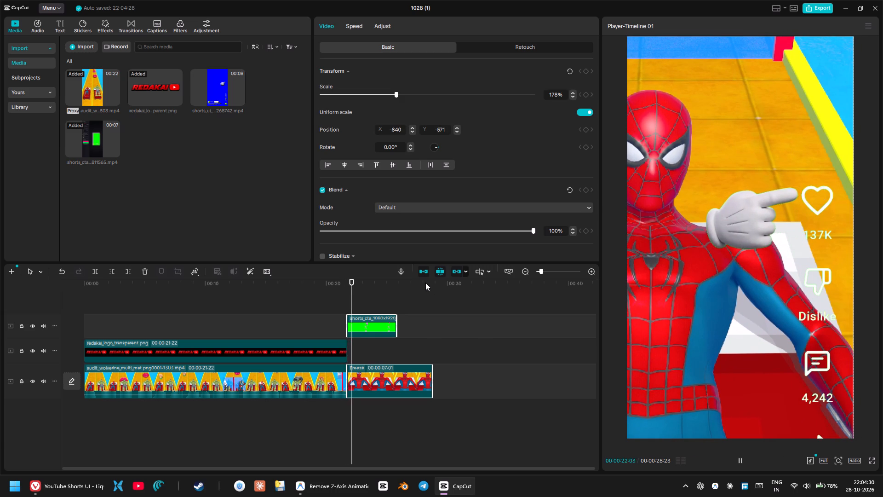
pyautogui.press('space')
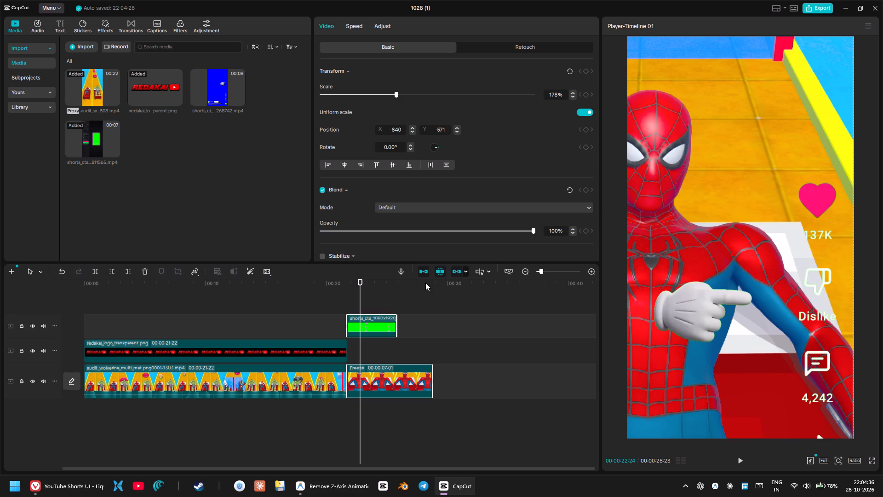
pyautogui.click(94, 272)
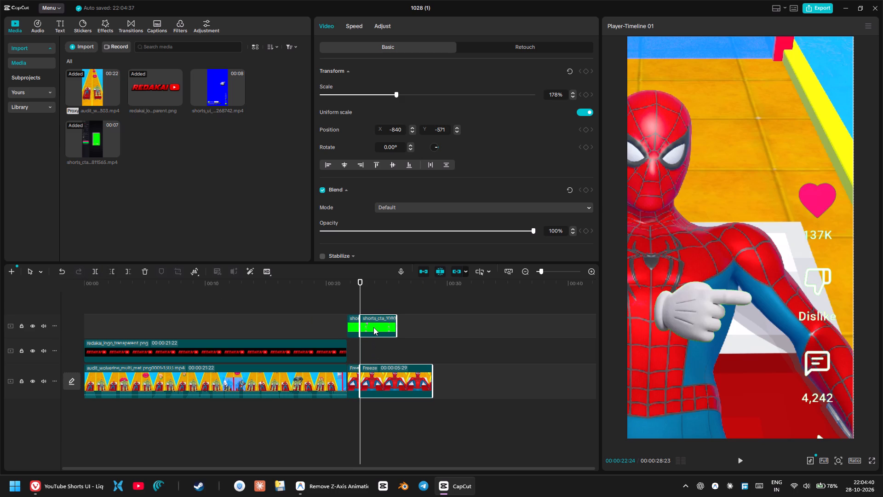
# Reposition the second Freeze and shorts_cta segments together to about X 303, Y 1063, framing the hand and Subscribe button.
pyautogui.press('space')
pyautogui.press('space')
pyautogui.moveTo(685, 384); pyautogui.dragTo(769, 287)
pyautogui.moveTo(740, 335); pyautogui.dragTo(773, 271)
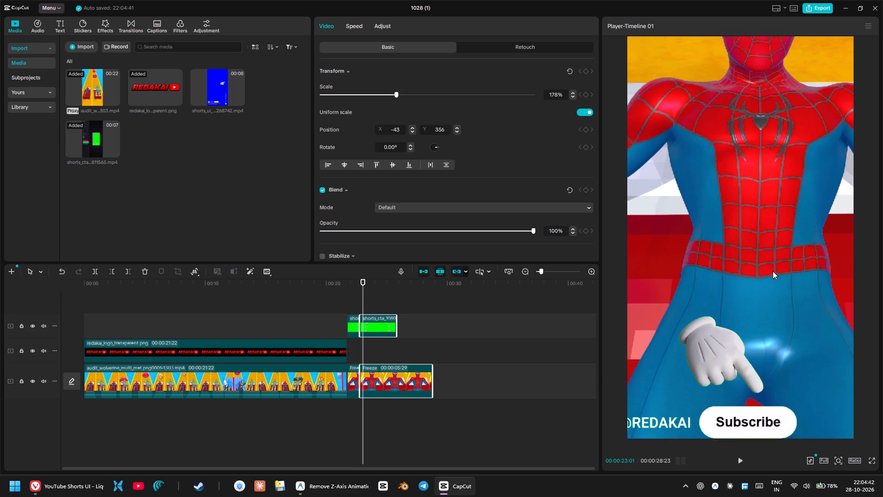
pyautogui.moveTo(773, 271); pyautogui.dragTo(773, 256)
pyautogui.moveTo(740, 309); pyautogui.dragTo(749, 339)
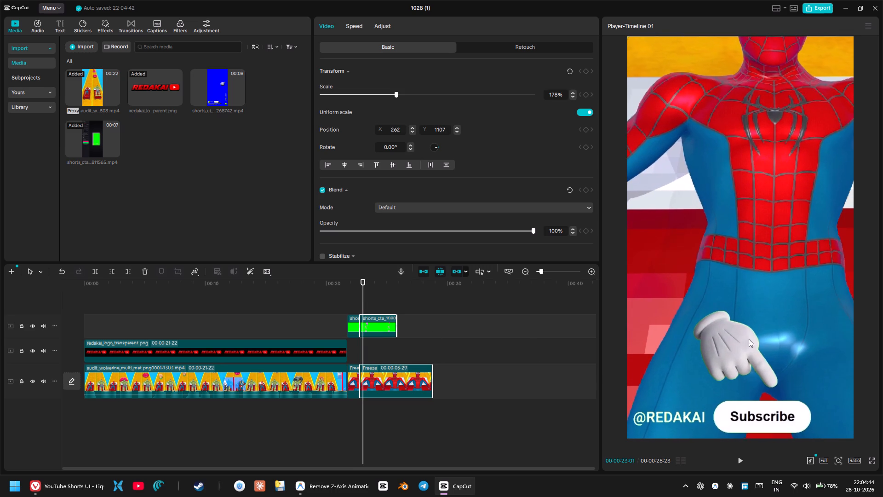
pyautogui.moveTo(749, 339); pyautogui.dragTo(744, 316)
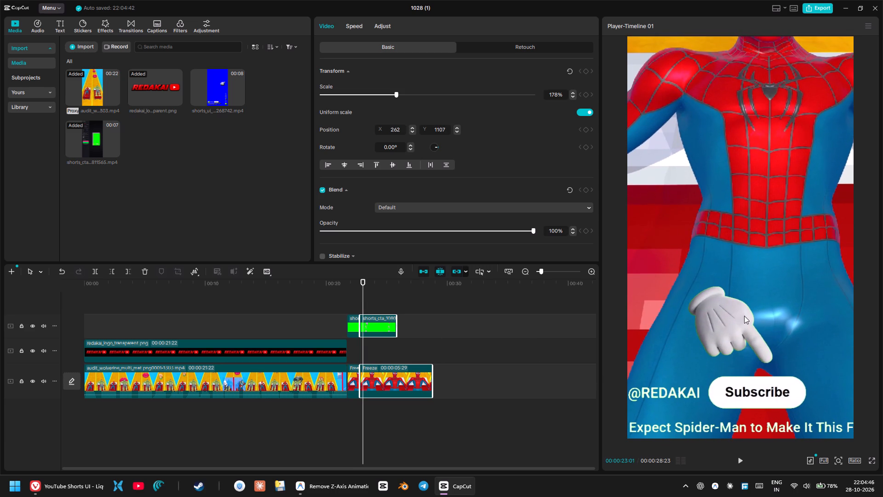
pyautogui.moveTo(744, 316); pyautogui.dragTo(745, 314)
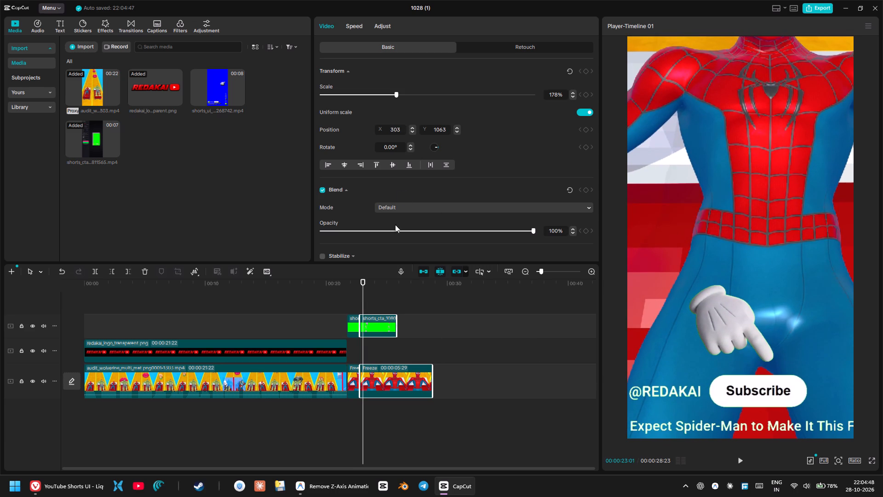
# Raise the chroma key intensity of the second shorts_cta segment to 50.
pyautogui.click(385, 324)
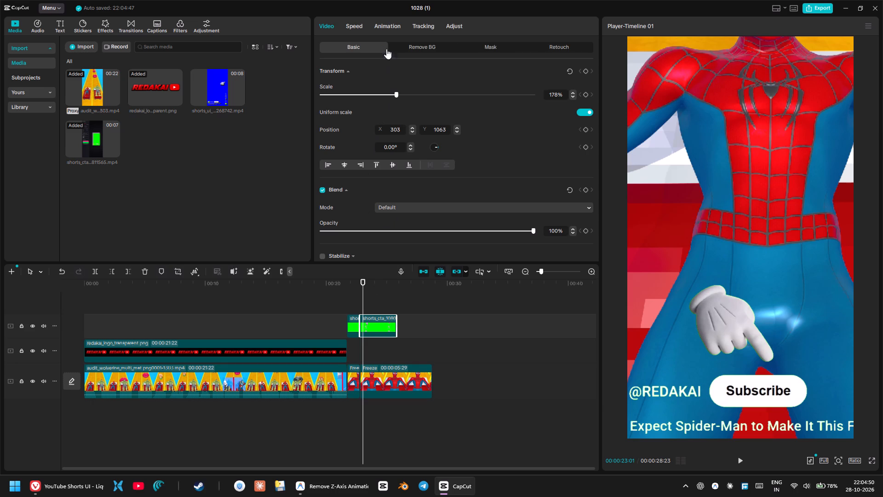
pyautogui.scroll(-2, 380, 178)
pyautogui.scroll(3, 380, 177)
pyautogui.click(371, 319)
pyautogui.scroll(-5, 387, 212)
pyautogui.scroll(7, 387, 212)
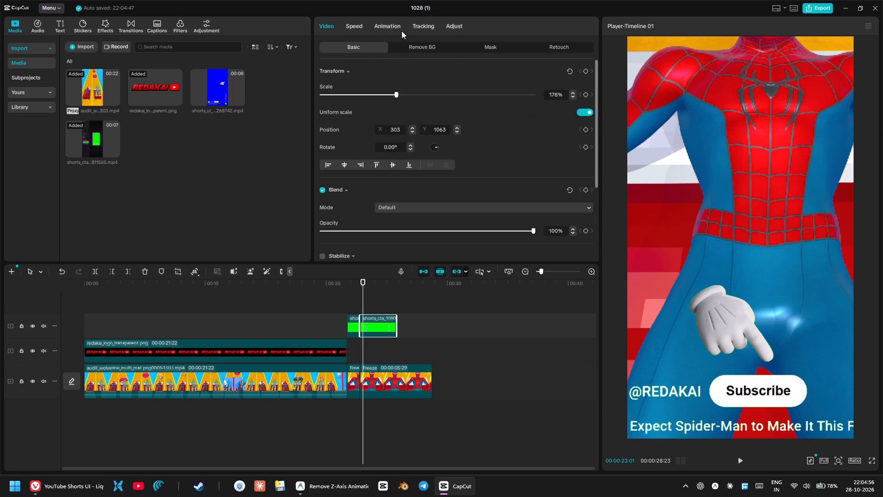
pyautogui.click(413, 41)
pyautogui.click(414, 46)
pyautogui.moveTo(374, 131); pyautogui.dragTo(422, 136)
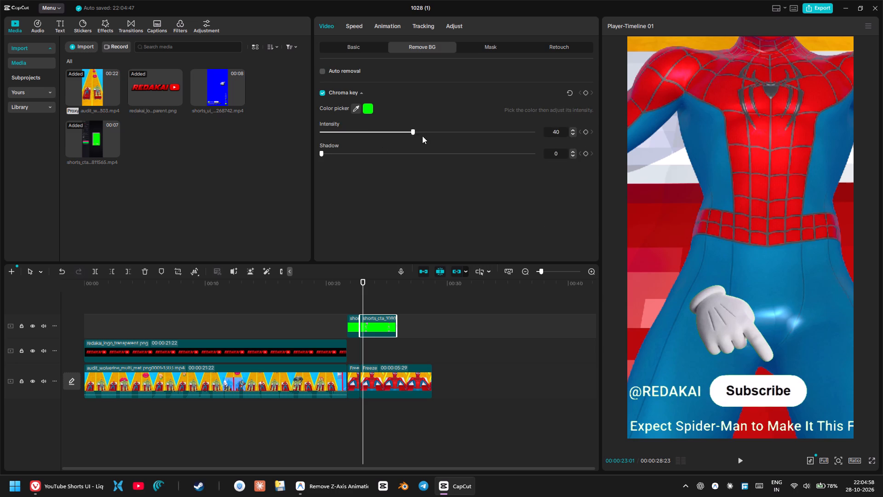
pyautogui.moveTo(422, 136); pyautogui.dragTo(427, 136)
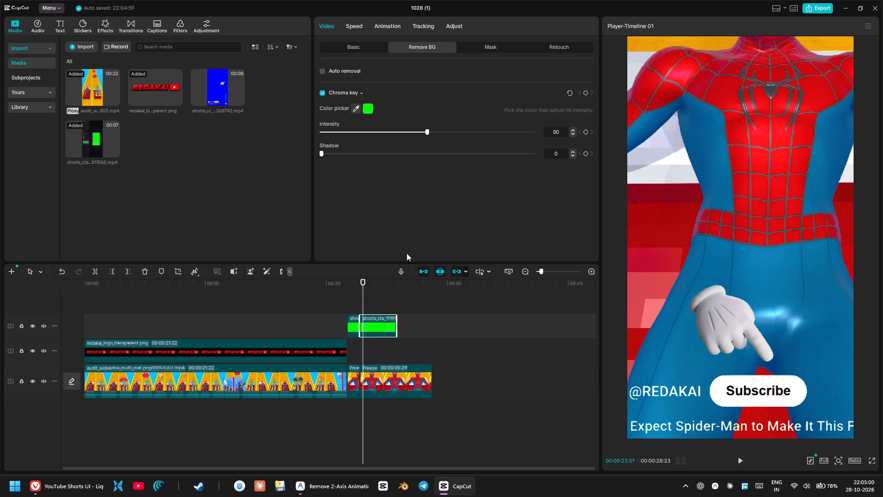
# Split the second Freeze and shorts_cta segments together at 00:00:23:29, after the button changes to Subscribed.
pyautogui.press('space')
pyautogui.press('space')
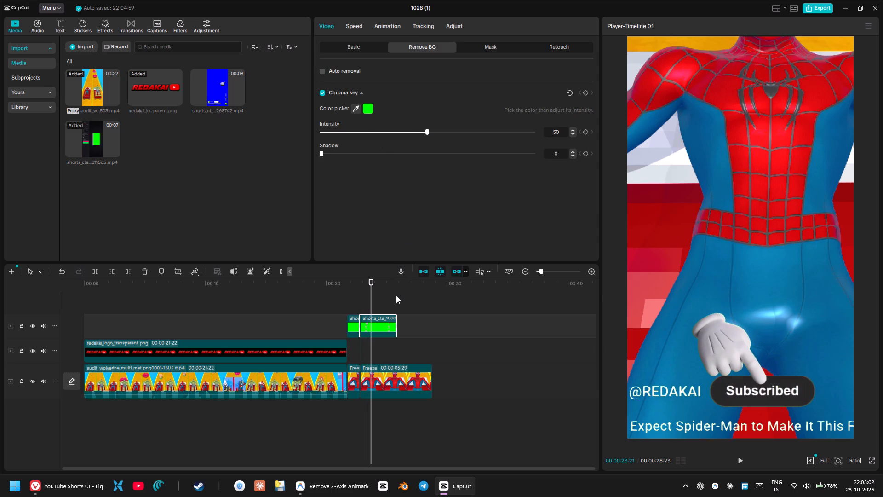
pyautogui.press('space')
pyautogui.press('space')
pyautogui.keyDown('ctrl'); pyautogui.click(391, 379); pyautogui.keyUp('ctrl')
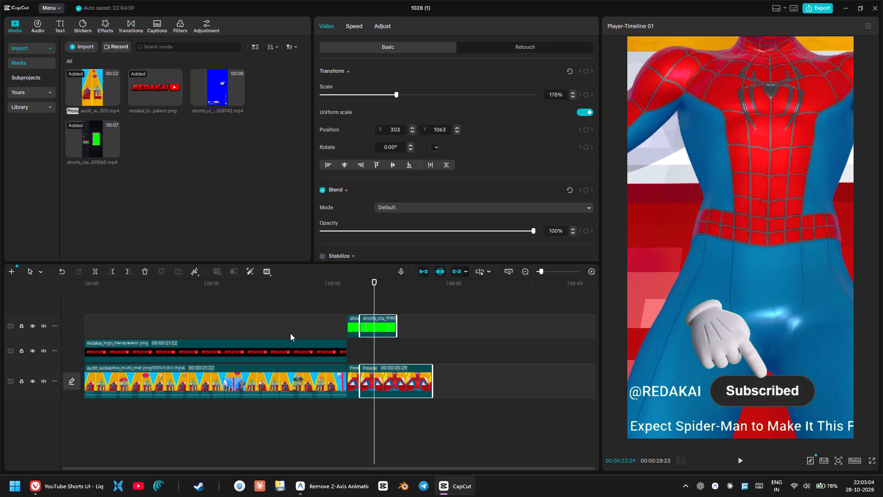
pyautogui.click(98, 273)
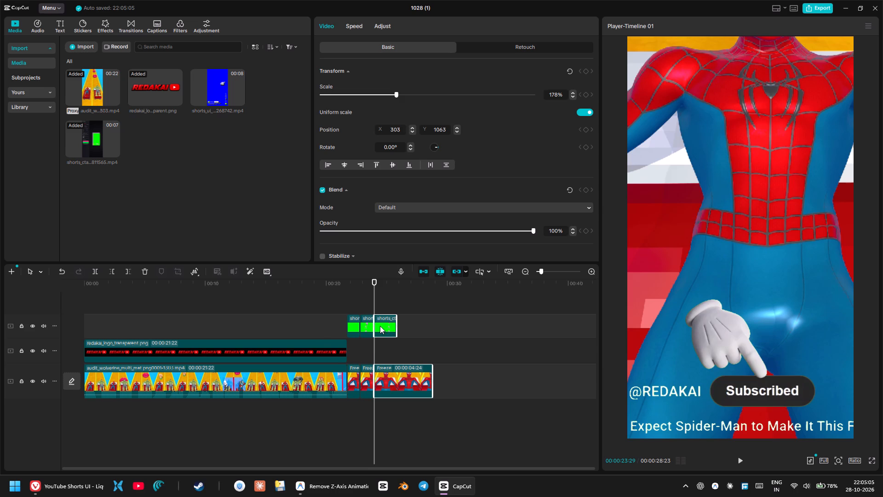
# Reposition the last Freeze and shorts_cta segments together to about X -1069, Y 800, framing the hand at the Share arrow.
pyautogui.click(376, 324)
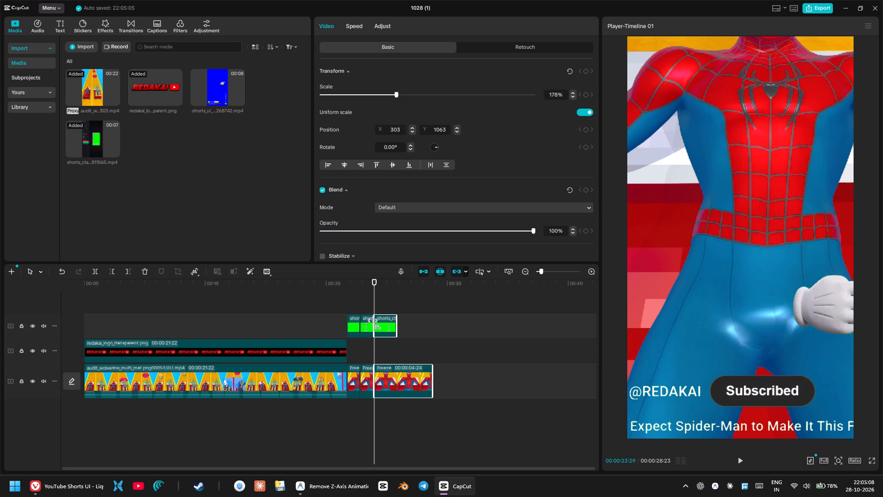
pyautogui.press('space')
pyautogui.press('space')
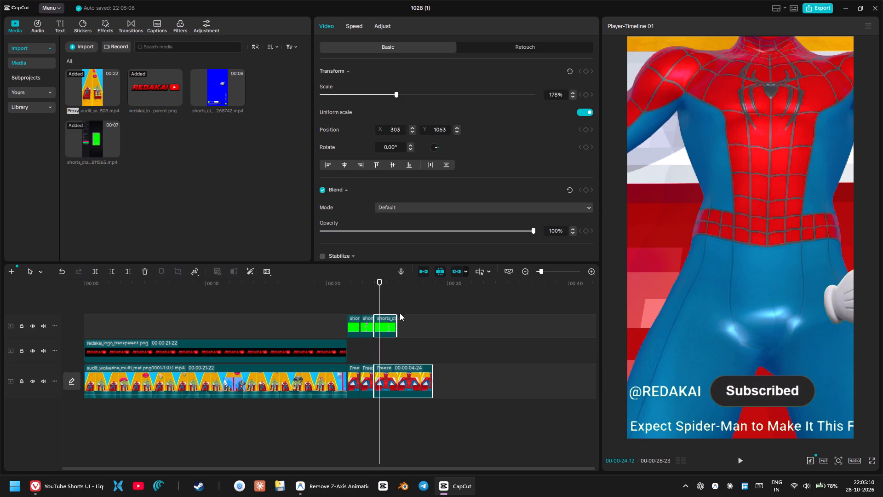
pyautogui.press('space')
pyautogui.press('space')
pyautogui.moveTo(771, 339); pyautogui.dragTo(624, 319)
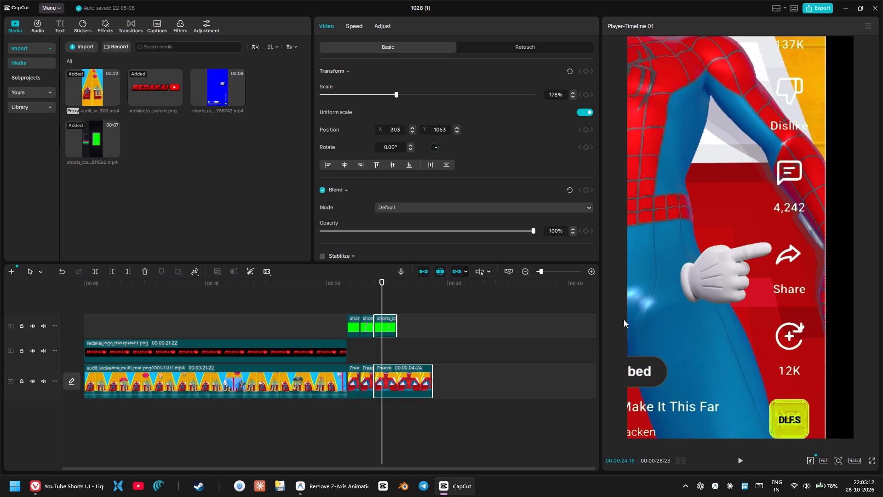
pyautogui.moveTo(624, 319); pyautogui.dragTo(629, 368)
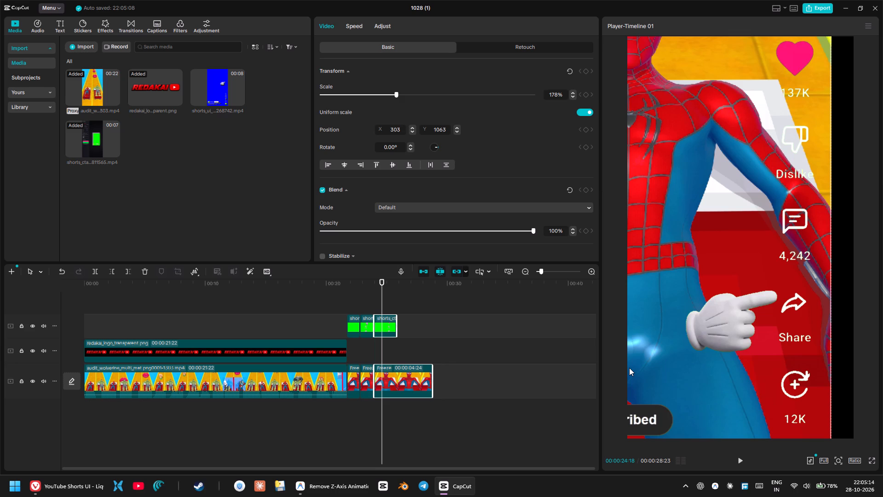
pyautogui.moveTo(629, 368); pyautogui.dragTo(628, 366)
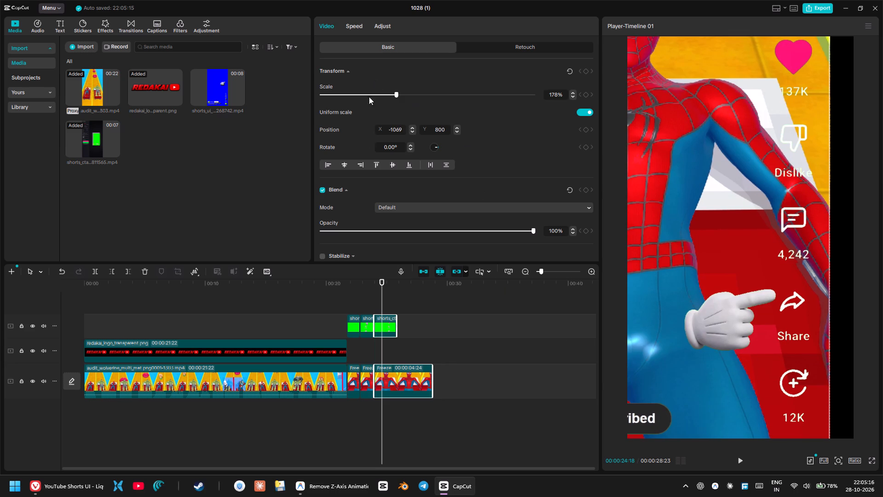
# Lower the chroma key intensity of the last shorts_cta segment.
pyautogui.click(386, 329)
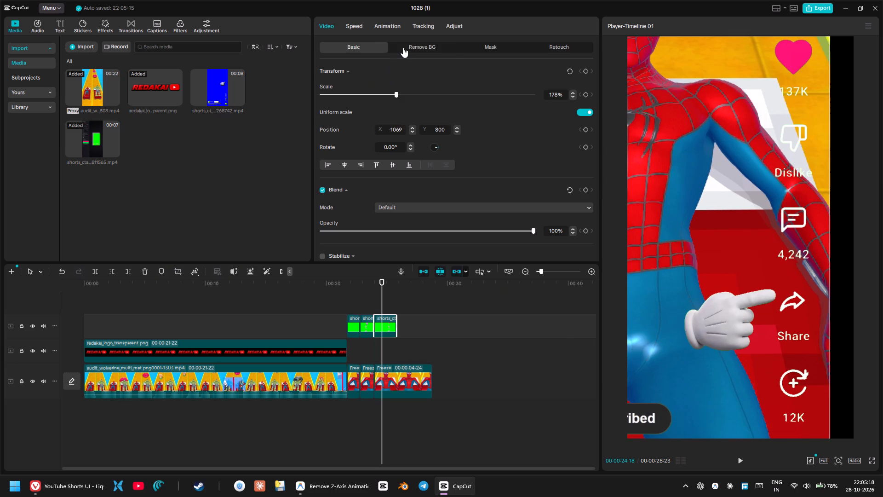
pyautogui.click(403, 47)
pyautogui.moveTo(416, 133); pyautogui.dragTo(367, 139)
# Split the last shorts_cta and Freeze segments at 00:00:25:02, as the share sheet slides up.
pyautogui.click(350, 27)
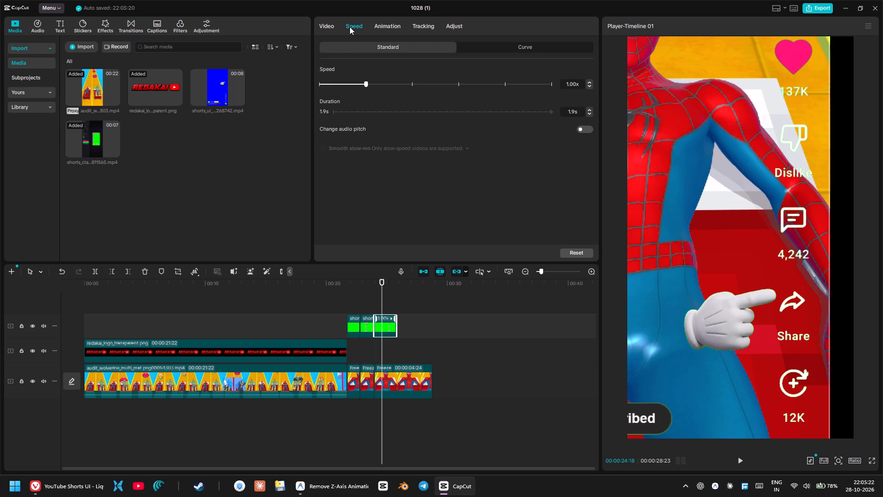
pyautogui.click(325, 27)
pyautogui.press('space')
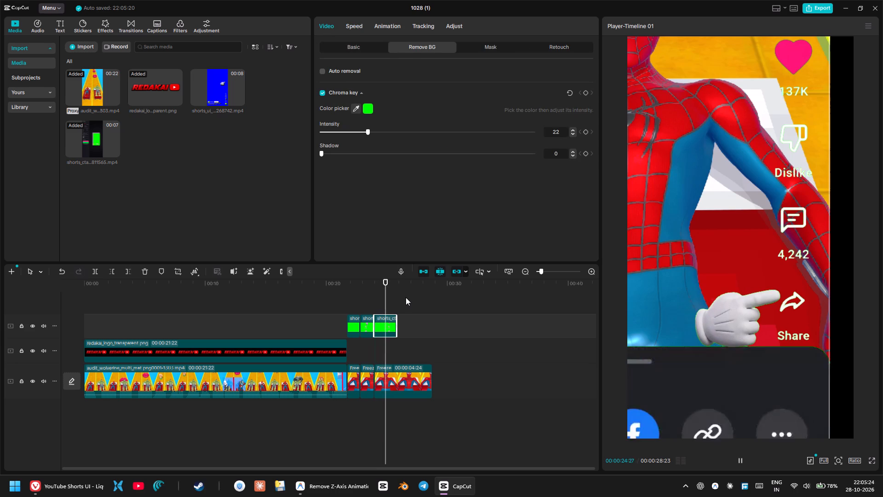
pyautogui.press('space')
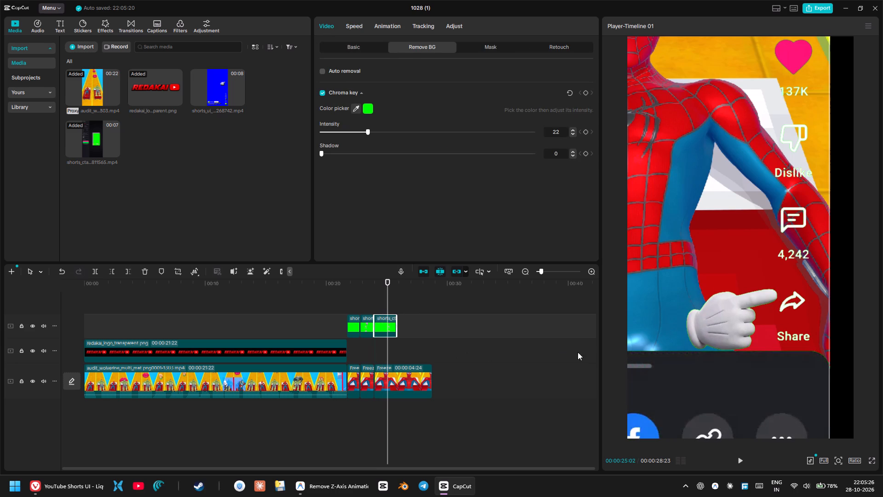
pyautogui.click(97, 271)
pyautogui.click(390, 374)
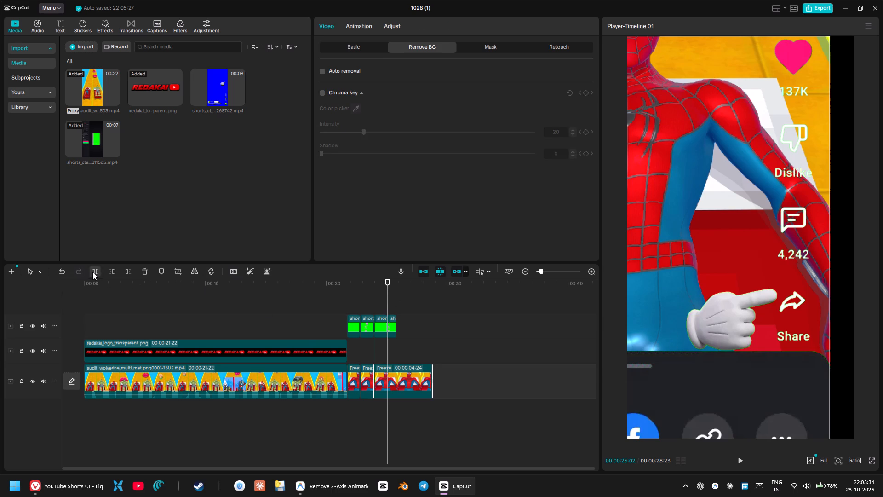
pyautogui.click(92, 272)
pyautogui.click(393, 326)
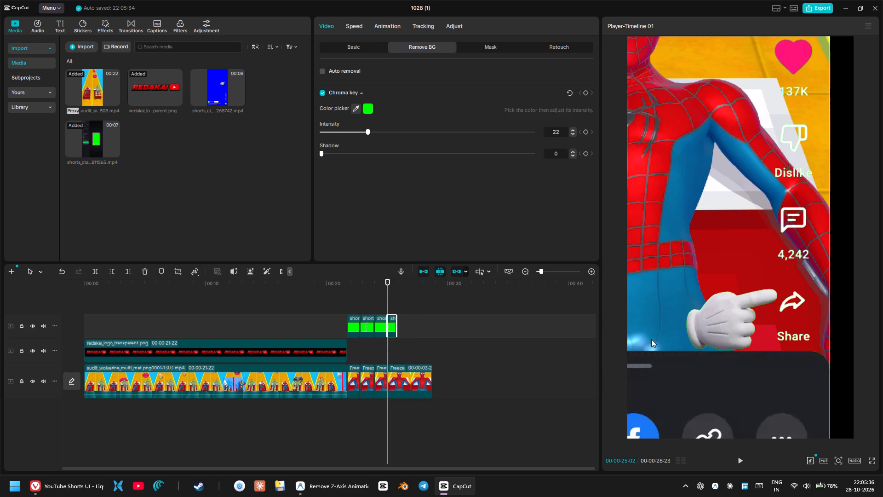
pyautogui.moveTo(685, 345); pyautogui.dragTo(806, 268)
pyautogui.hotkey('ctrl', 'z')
# Reposition the last Freeze and shorts_cta segments together to about X 840, Y 1496, framing the Share to sheet.
pyautogui.keyDown('shift'); pyautogui.click(415, 375); pyautogui.keyUp('shift')
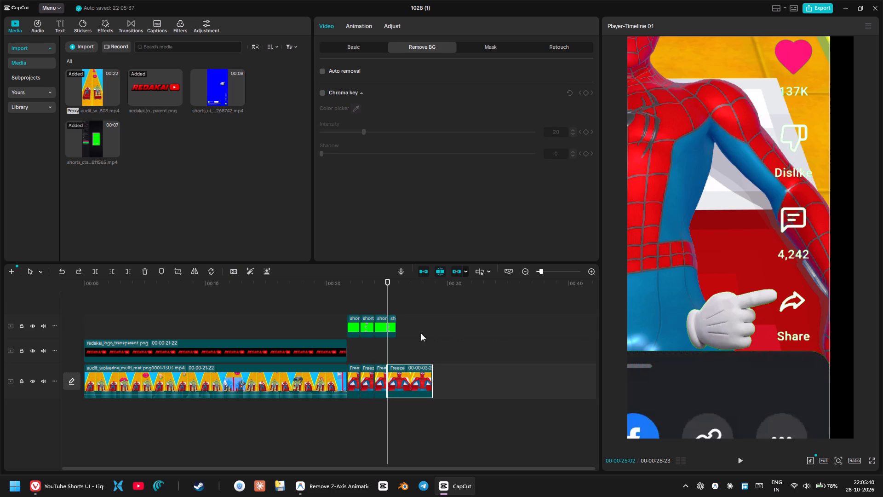
pyautogui.keyDown('ctrl'); pyautogui.click(394, 325); pyautogui.keyUp('ctrl')
pyautogui.keyDown('ctrl'); pyautogui.click(404, 379); pyautogui.keyUp('ctrl')
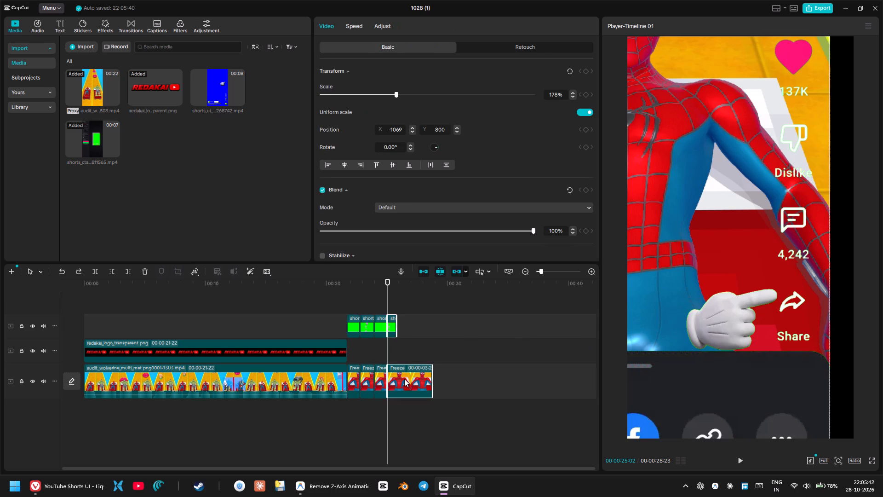
pyautogui.moveTo(694, 340); pyautogui.dragTo(793, 300)
pyautogui.moveTo(720, 331); pyautogui.dragTo(756, 313)
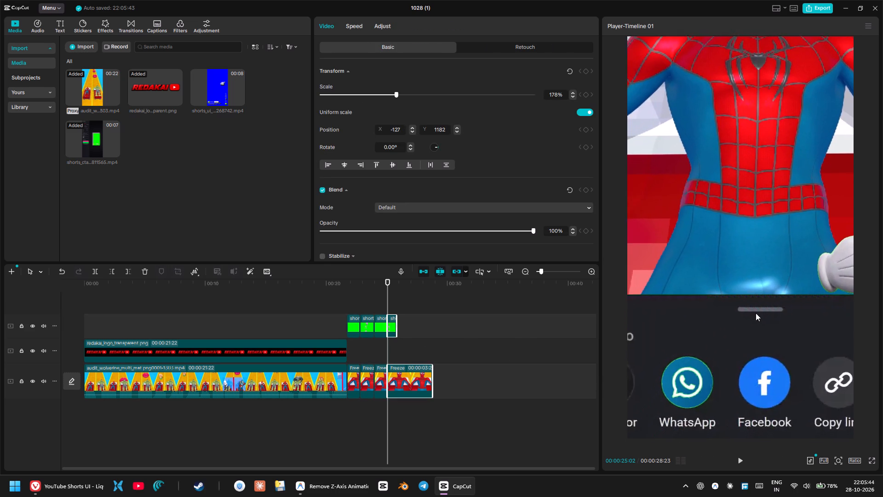
pyautogui.moveTo(756, 313); pyautogui.dragTo(790, 299)
pyautogui.moveTo(737, 309); pyautogui.dragTo(765, 309)
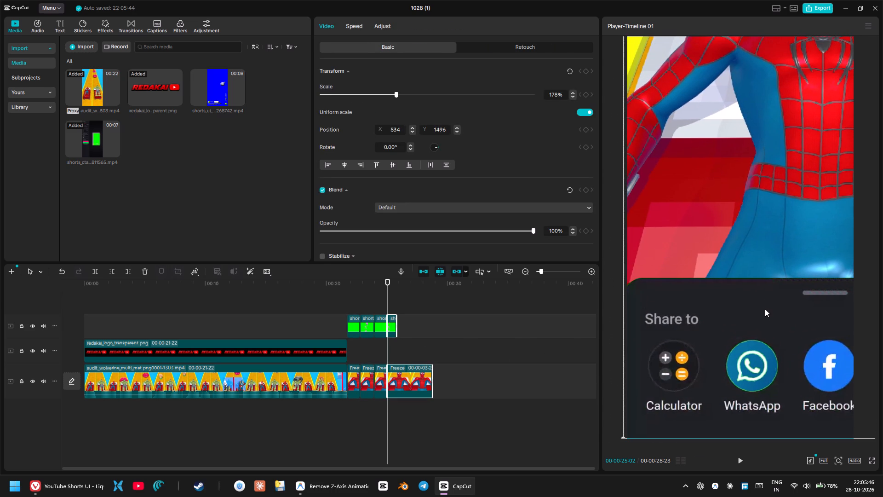
pyautogui.moveTo(765, 309); pyautogui.dragTo(768, 310)
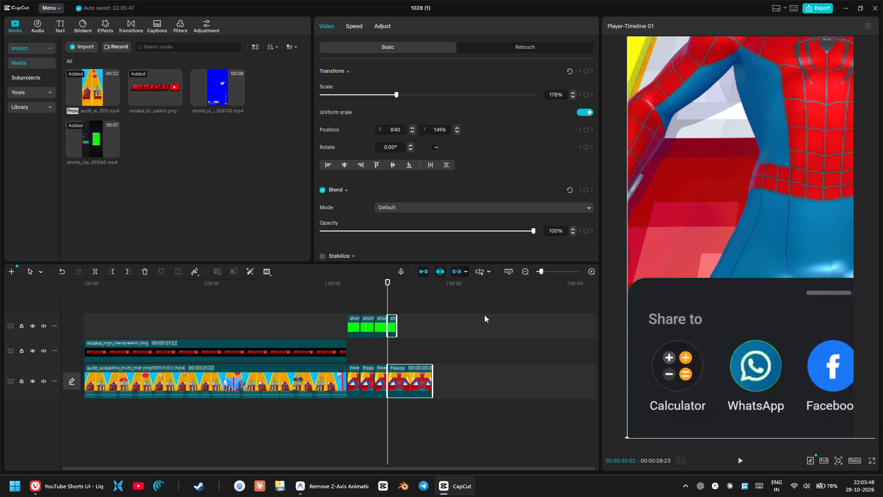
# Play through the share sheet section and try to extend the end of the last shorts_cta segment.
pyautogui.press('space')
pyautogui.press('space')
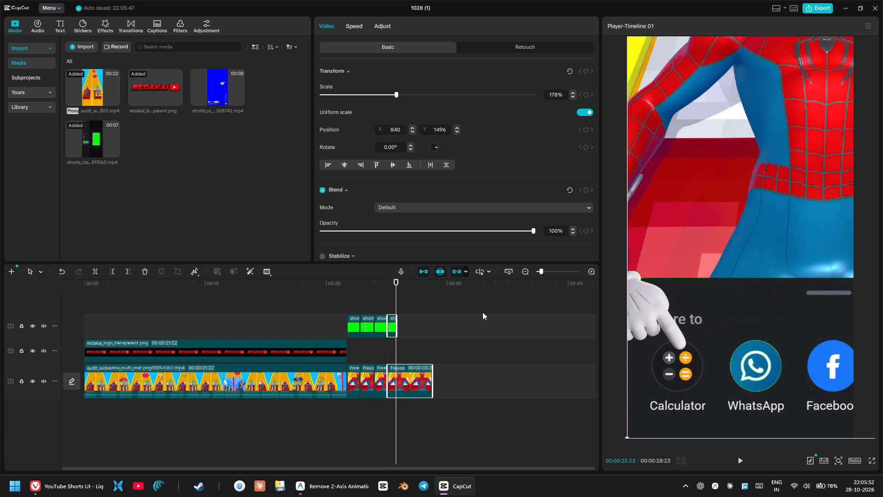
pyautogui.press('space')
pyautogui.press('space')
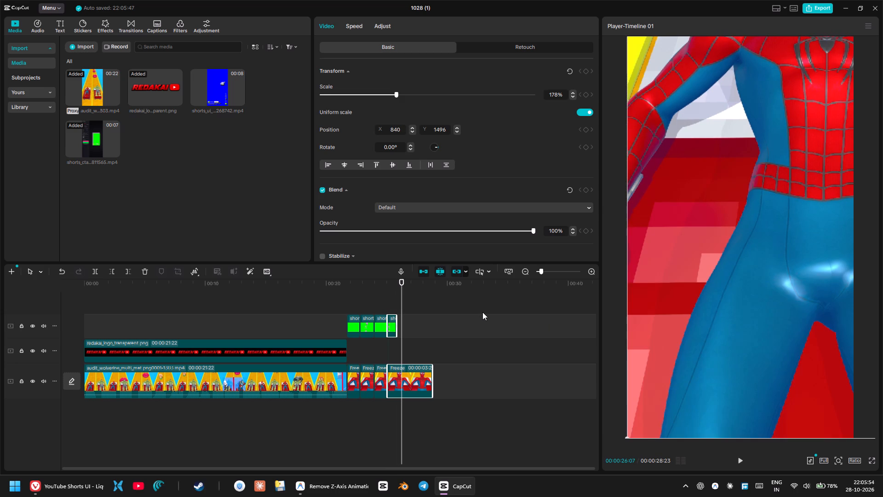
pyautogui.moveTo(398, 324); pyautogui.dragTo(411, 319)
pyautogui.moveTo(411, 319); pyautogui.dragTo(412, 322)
# Trim the end of the last Freeze segment to match the end of the shorts_cta overlay at 00:00:25:24.
pyautogui.moveTo(400, 284); pyautogui.dragTo(389, 281)
pyautogui.press('space')
pyautogui.press('space')
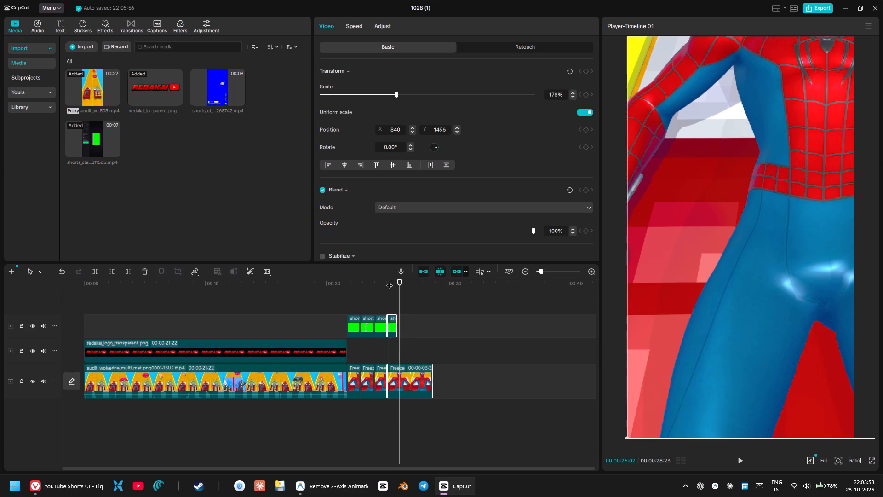
pyautogui.click(398, 286)
pyautogui.click(424, 376)
pyautogui.moveTo(433, 379); pyautogui.dragTo(403, 377)
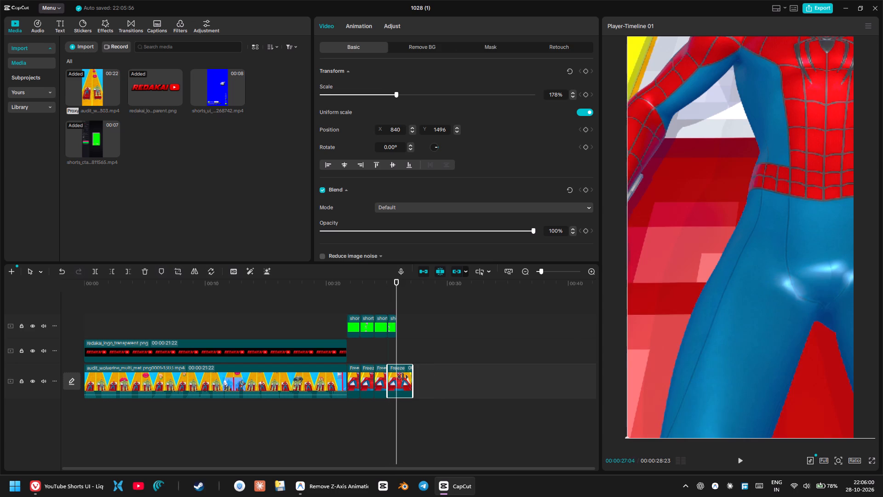
pyautogui.moveTo(403, 377); pyautogui.dragTo(395, 377)
# Play back the call-to-action ending from about 00:00:21:22 to review its framing.
pyautogui.moveTo(394, 286); pyautogui.dragTo(341, 287)
pyautogui.press('space')
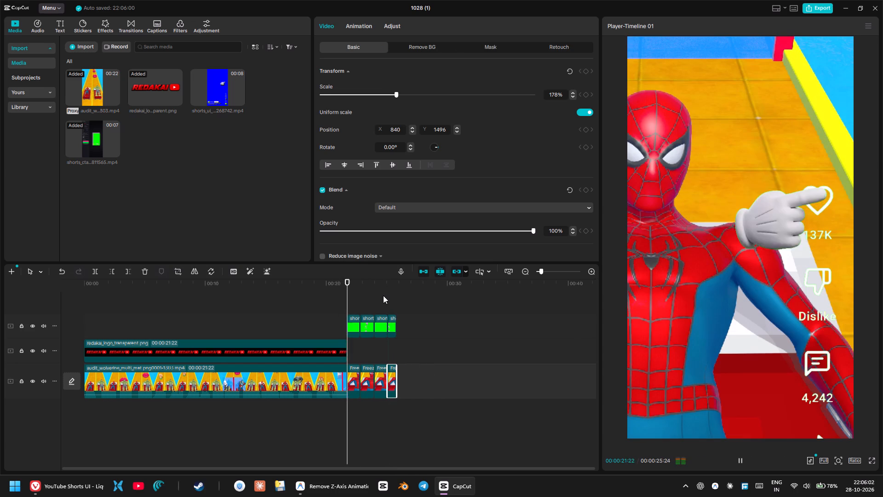
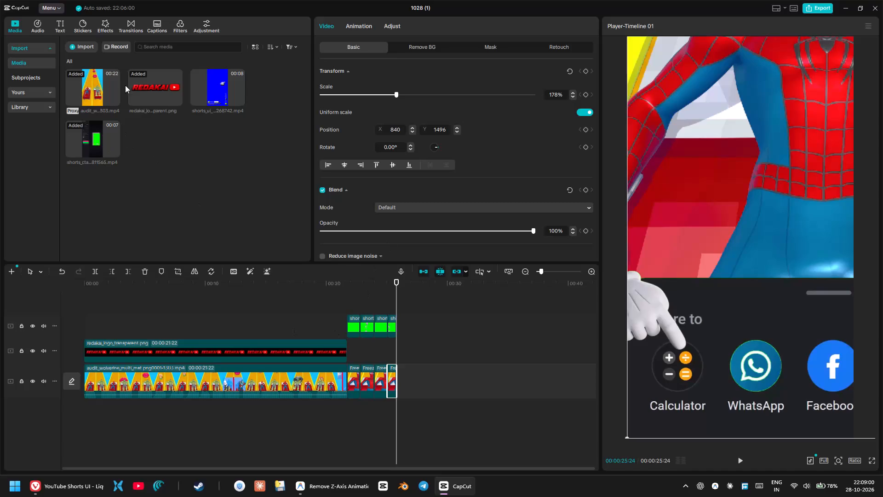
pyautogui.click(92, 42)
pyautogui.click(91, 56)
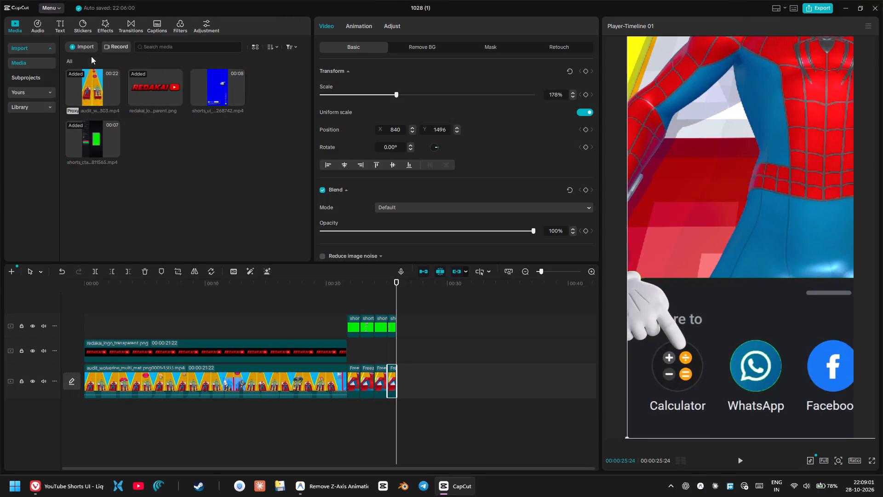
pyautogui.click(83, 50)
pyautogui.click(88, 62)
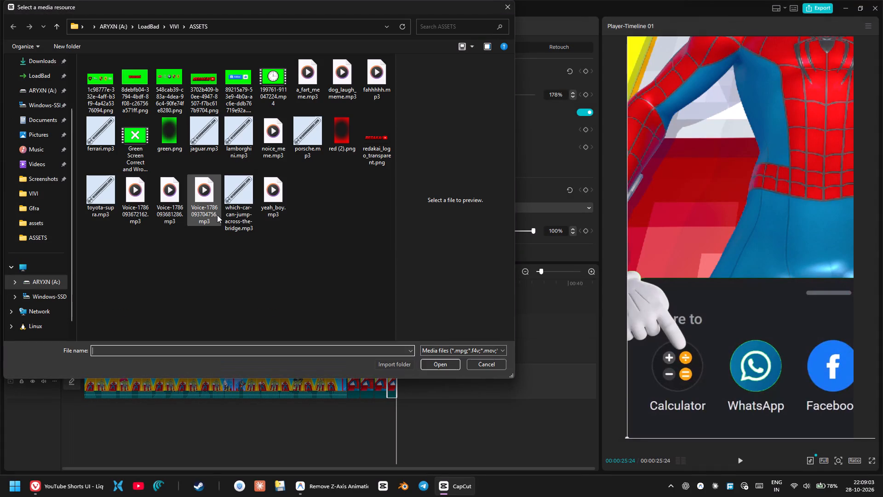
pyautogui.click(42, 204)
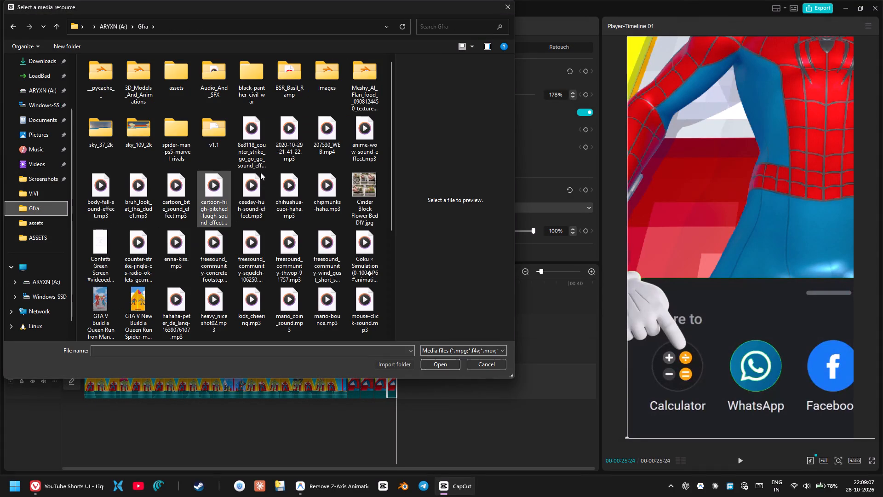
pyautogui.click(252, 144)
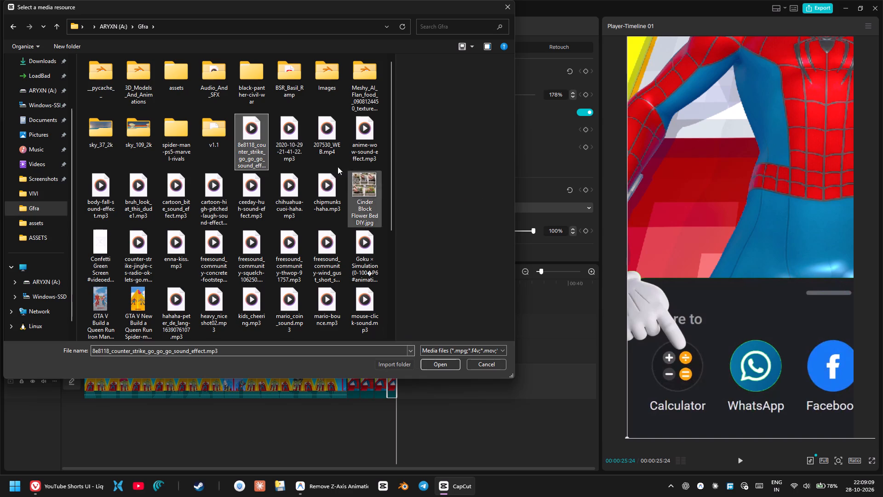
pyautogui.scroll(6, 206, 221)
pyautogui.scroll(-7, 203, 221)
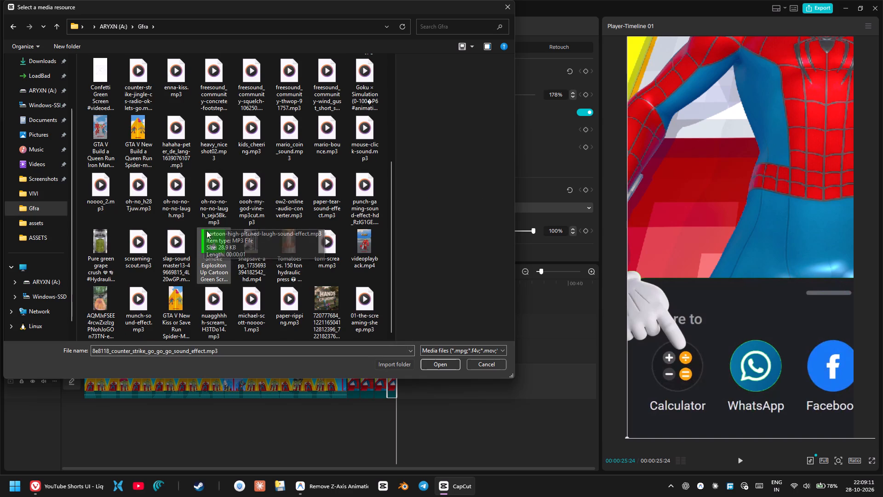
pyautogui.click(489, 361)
# Switch to File Pilot, filter the Gfra folder for "mous", and add mouse-click-sound.mp3 to the CapCut timeline at 00:00:25:24.
pyautogui.click(112, 481)
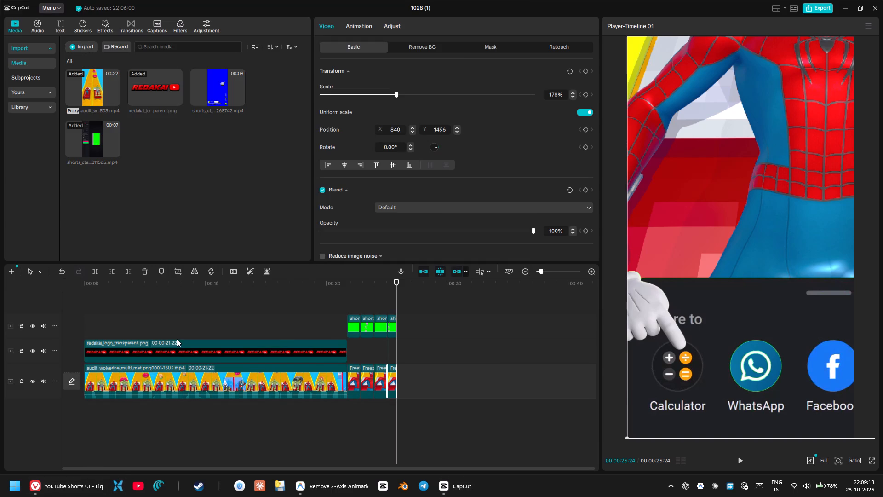
pyautogui.scroll(1, 283, 186)
pyautogui.click(279, 163)
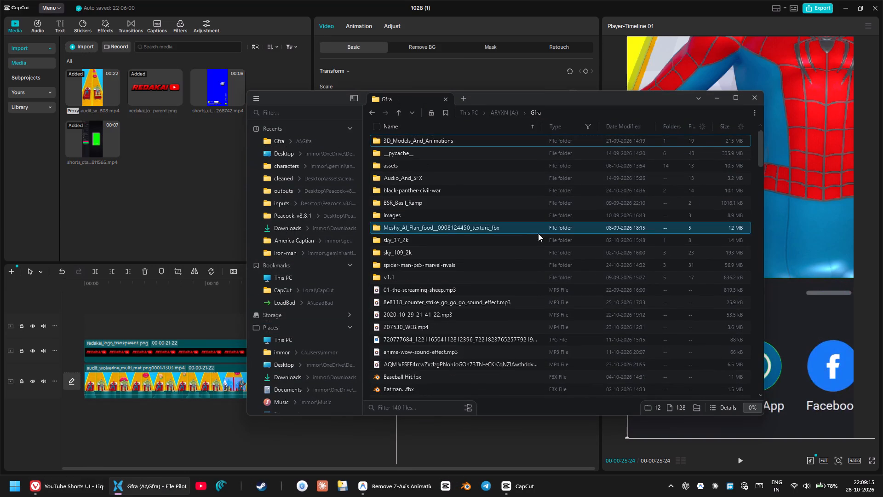
pyautogui.click(430, 294)
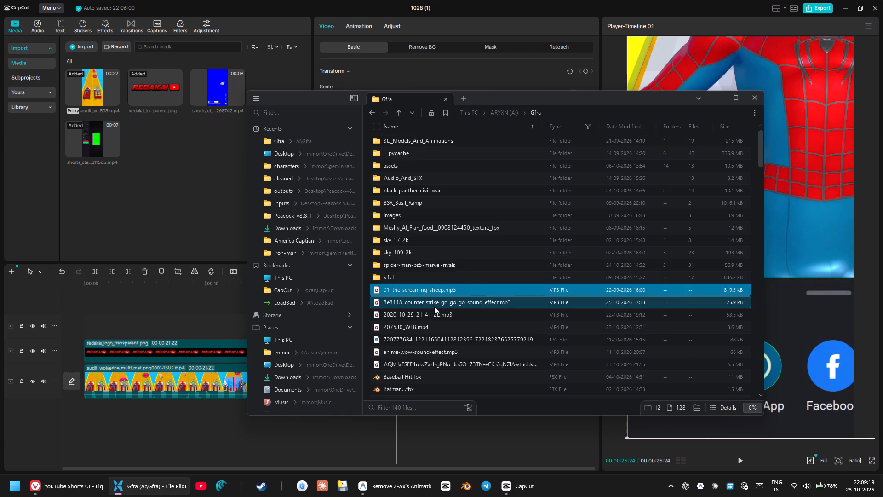
pyautogui.write('mous')
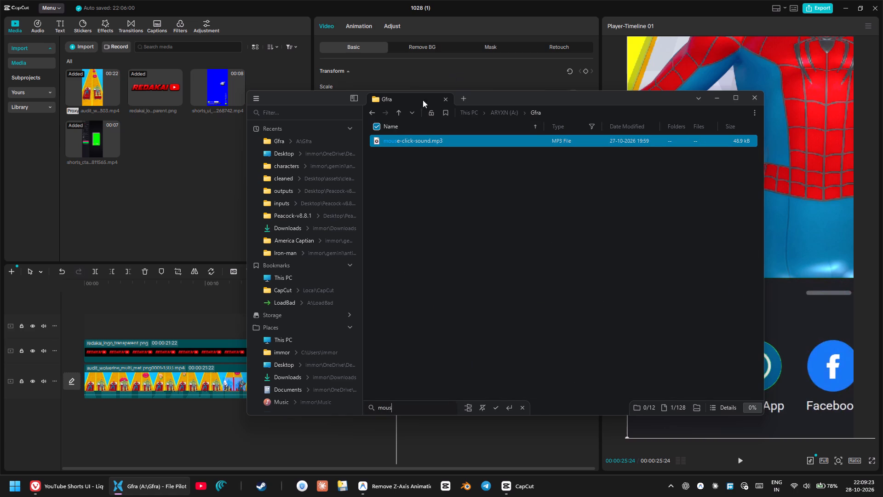
pyautogui.moveTo(413, 138); pyautogui.dragTo(423, 441)
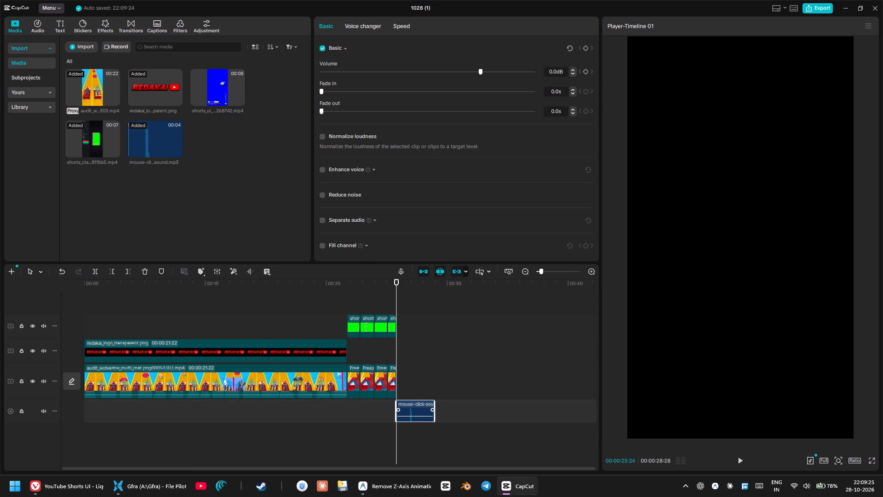
# Trim both ends of the mouse-click sound and place the short piece under the first Freeze segment, ending at about 00:00:22:06.
pyautogui.moveTo(395, 417); pyautogui.dragTo(406, 418)
pyautogui.moveTo(435, 416); pyautogui.dragTo(416, 418)
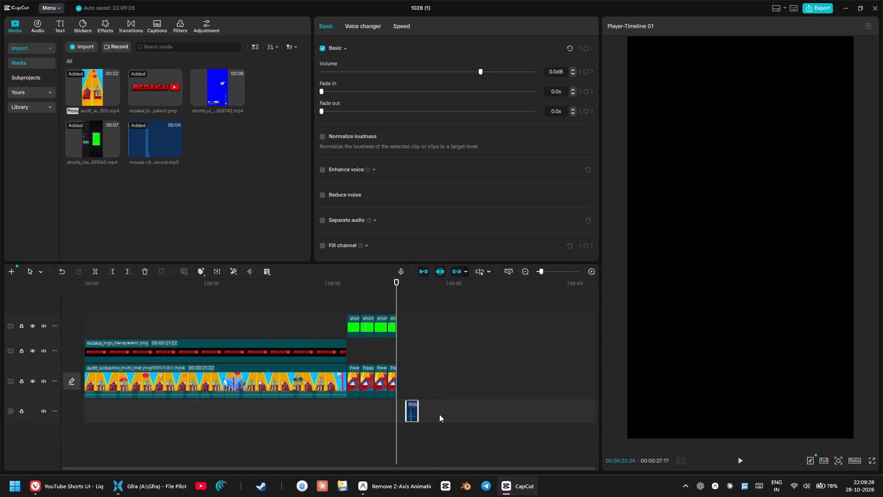
pyautogui.scroll(18, 445, 412)
pyautogui.moveTo(486, 405); pyautogui.dragTo(314, 409)
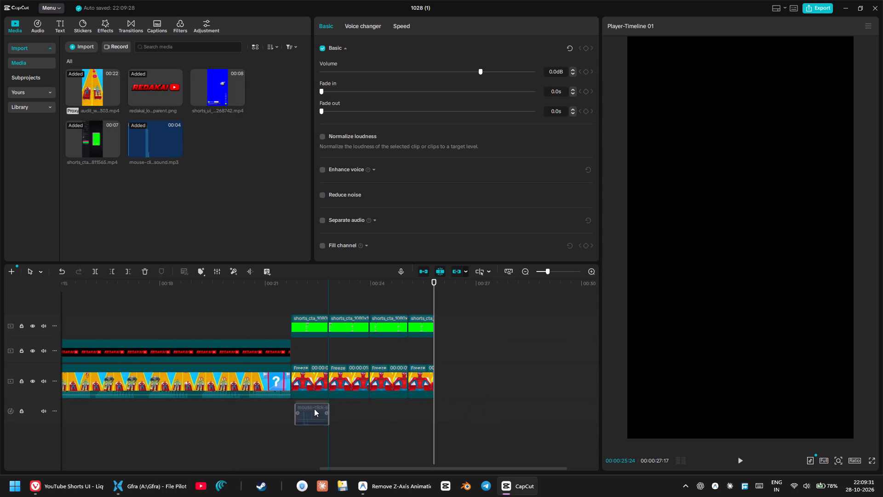
pyautogui.moveTo(314, 409); pyautogui.dragTo(315, 407)
pyautogui.moveTo(327, 412); pyautogui.dragTo(309, 412)
pyautogui.moveTo(325, 416); pyautogui.dragTo(310, 414)
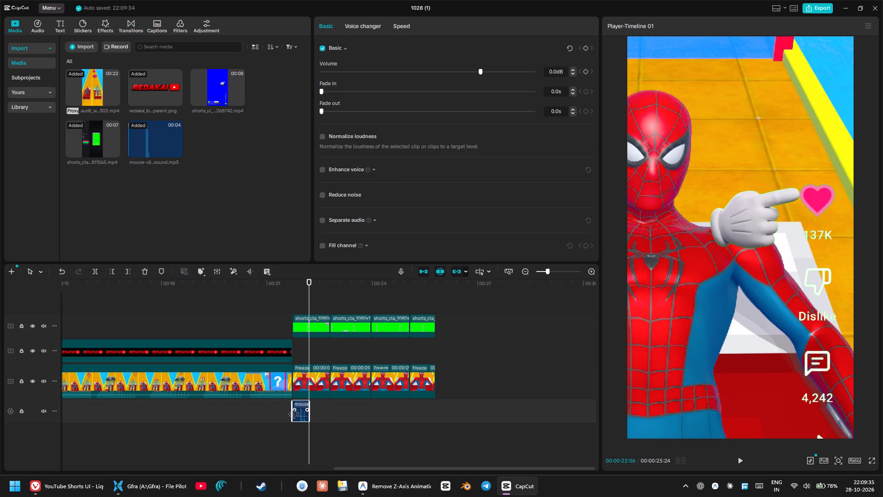
pyautogui.click(294, 414)
# Play the like section and shift the mouse-click sound slightly later, starting at about 00:00:21:29, to match the heart tap.
pyautogui.click(297, 298)
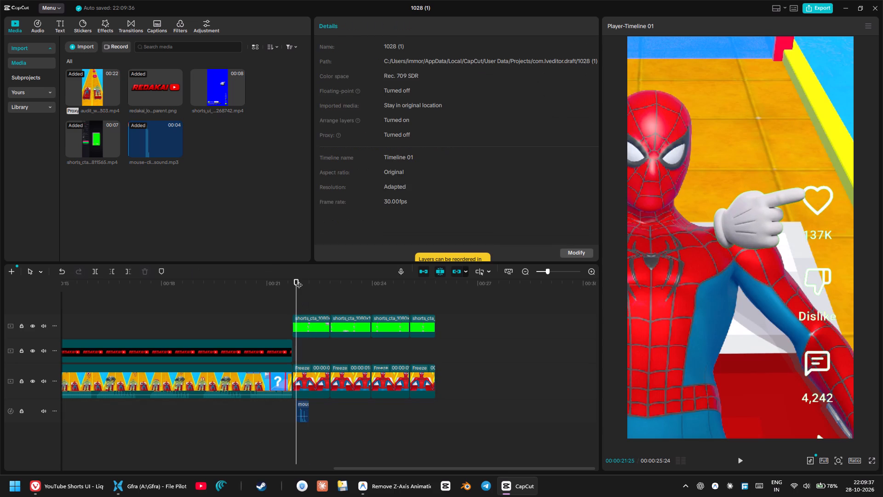
pyautogui.click(299, 280)
pyautogui.moveTo(305, 281); pyautogui.dragTo(288, 284)
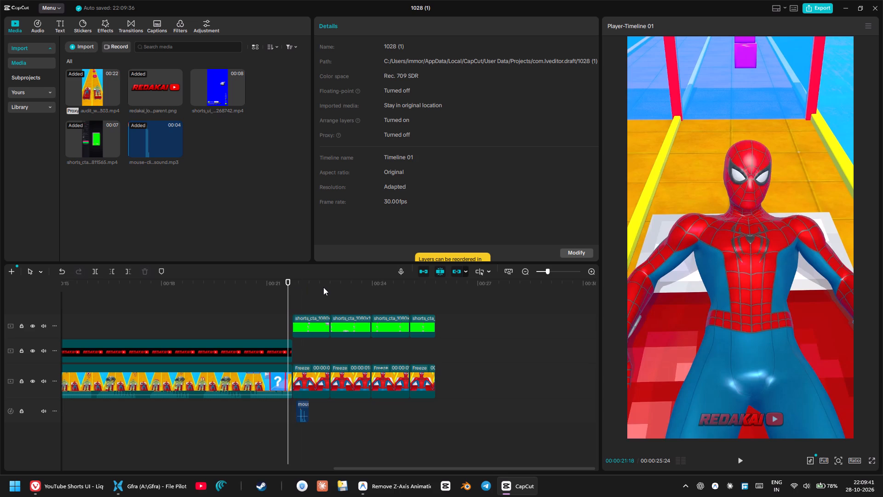
pyautogui.press('space')
pyautogui.press('space')
pyautogui.moveTo(305, 285); pyautogui.dragTo(295, 284)
pyautogui.press('space')
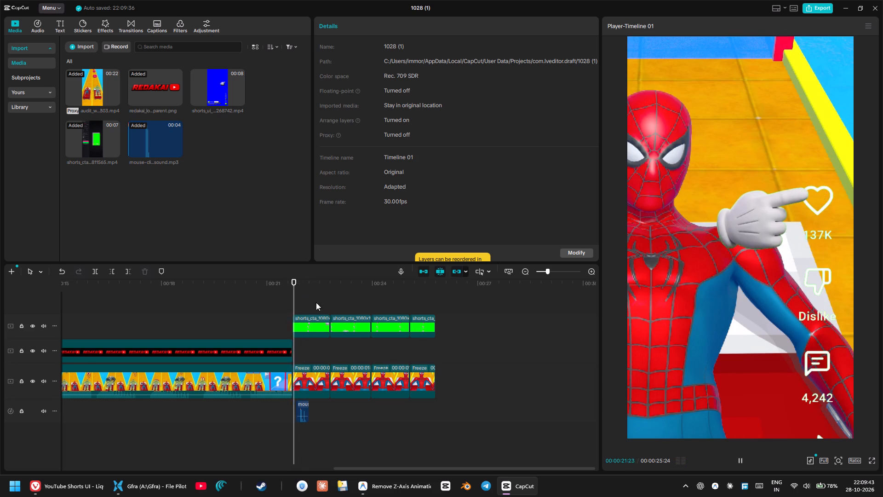
pyautogui.press('space')
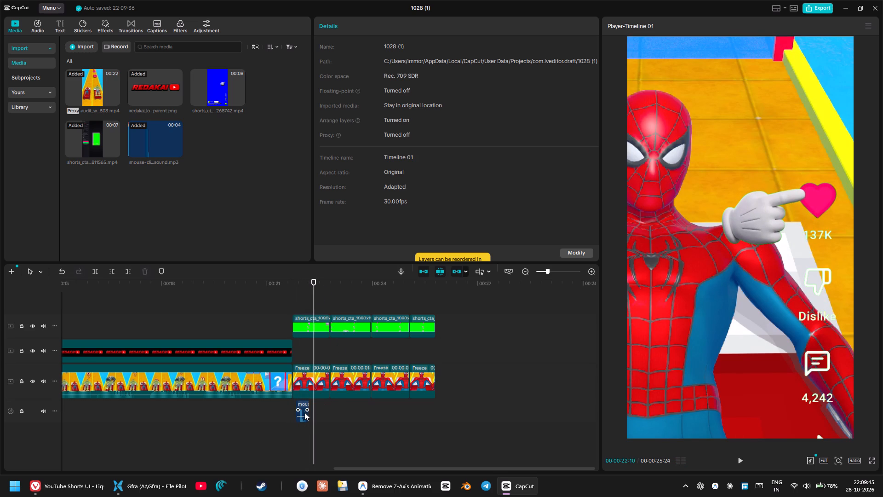
pyautogui.moveTo(302, 402); pyautogui.dragTo(307, 402)
pyautogui.moveTo(318, 291); pyautogui.dragTo(298, 286)
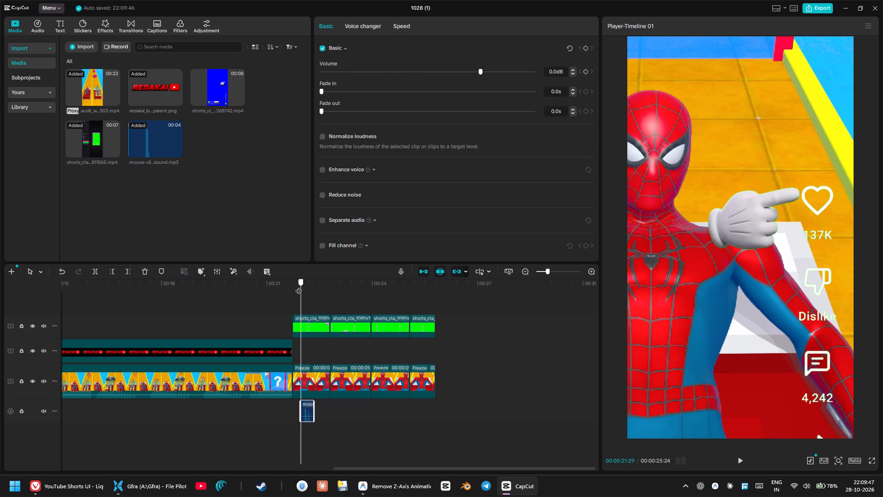
pyautogui.moveTo(298, 286); pyautogui.dragTo(291, 285)
pyautogui.press('space')
pyautogui.press('space')
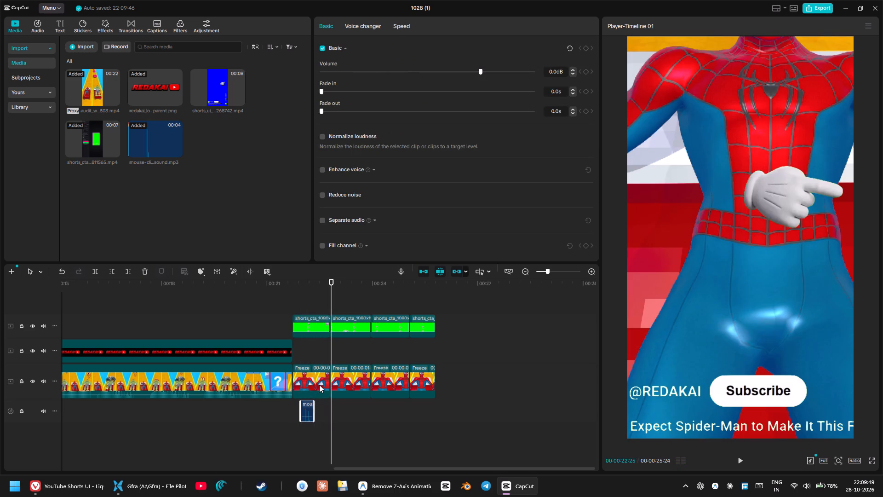
# Copy the mouse-click sound to the Subscribe tap at 00:00:23:06, the Share tap at 00:00:24:16, and the Calculator tap in the share sheet.
pyautogui.press('space')
pyautogui.press('space')
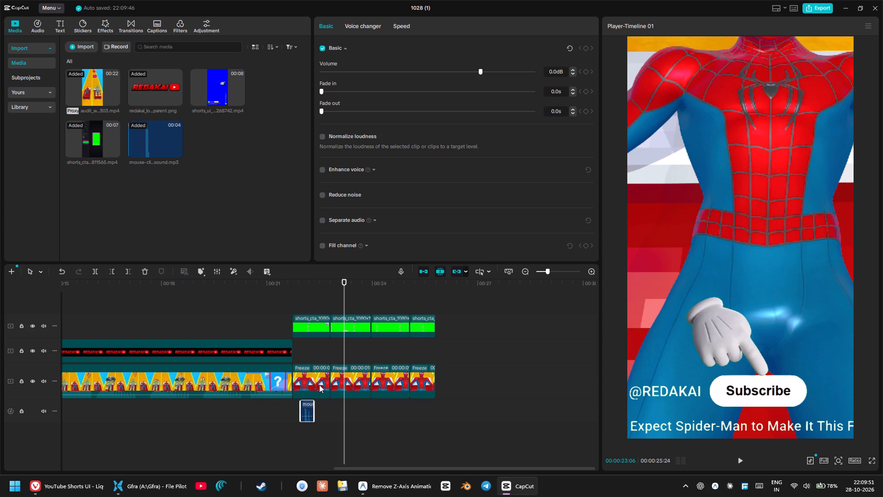
pyautogui.hotkey('ctrl', 'c')
pyautogui.hotkey('ctrl', 'v')
pyautogui.press('space')
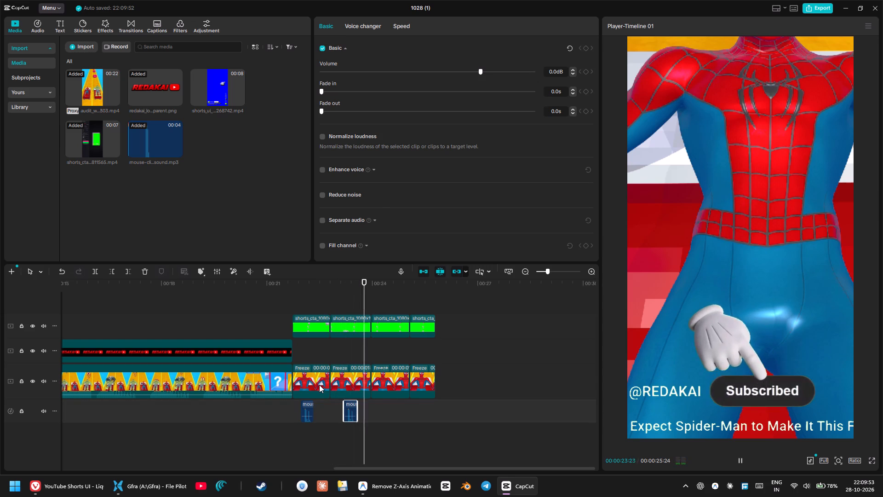
pyautogui.press('space')
pyautogui.hotkey('ctrl', 'v')
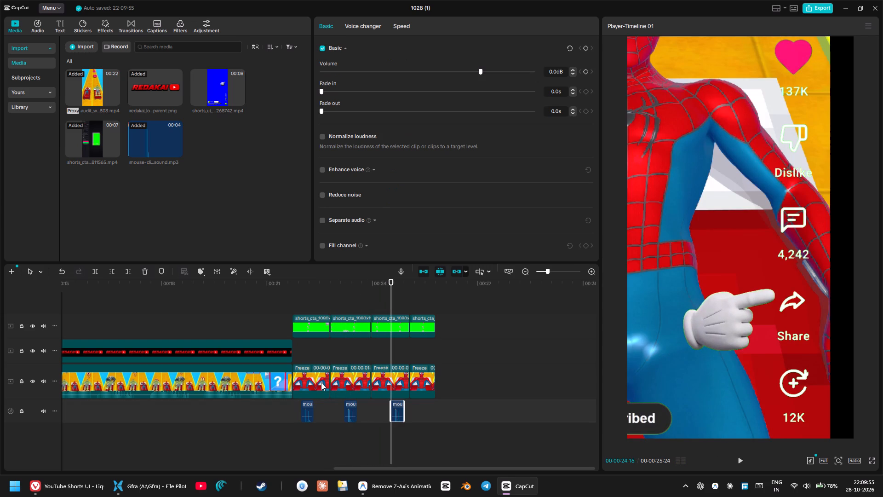
pyautogui.press('space')
pyautogui.press('space')
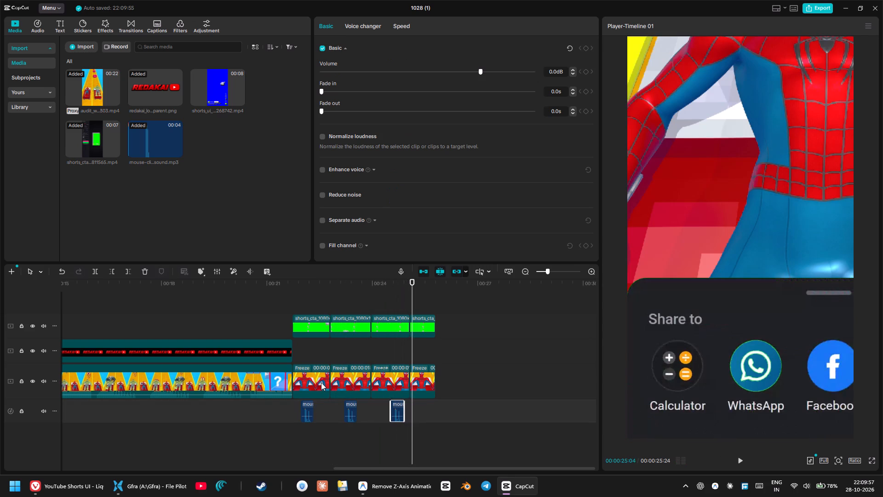
pyautogui.press('space')
pyautogui.press('space')
pyautogui.hotkey('ctrl', 'v')
pyautogui.press('space')
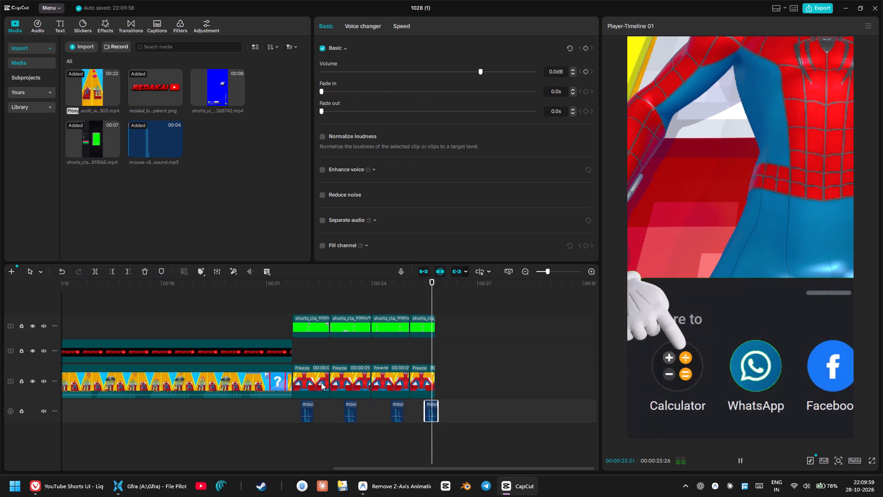
# Trim the end of the last mouse-click sound to match the video's end at 00:00:25:24.
pyautogui.press('space')
pyautogui.hscroll(-2, 501, 328)
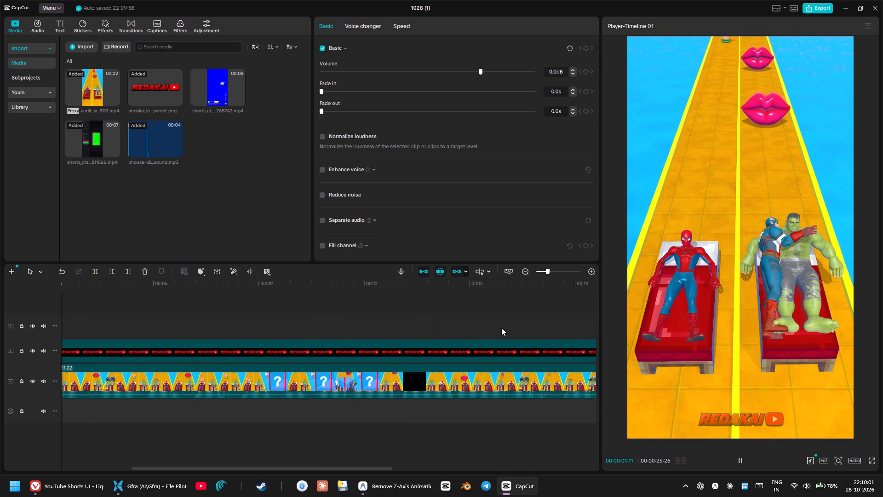
pyautogui.hscroll(-2, 501, 328)
pyautogui.press('space')
pyautogui.hscroll(-6, 499, 323)
pyautogui.click(443, 291)
pyautogui.moveTo(441, 286); pyautogui.dragTo(431, 283)
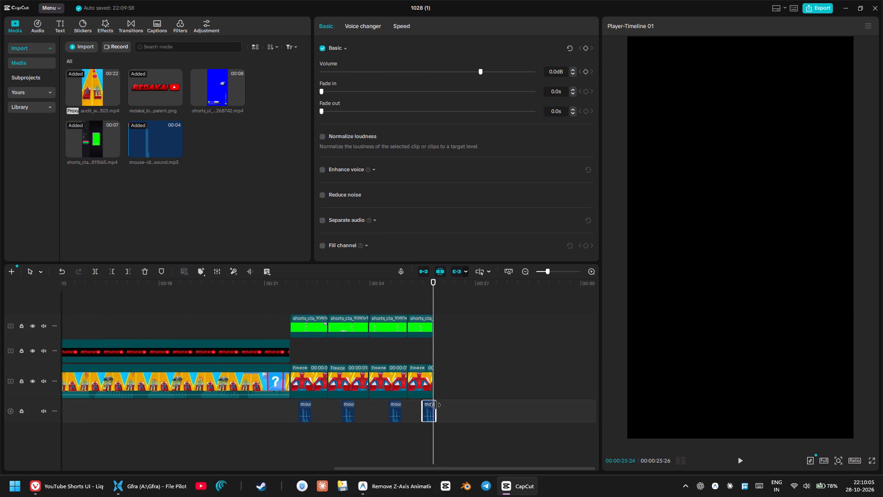
pyautogui.moveTo(436, 407); pyautogui.dragTo(431, 407)
pyautogui.click(431, 407)
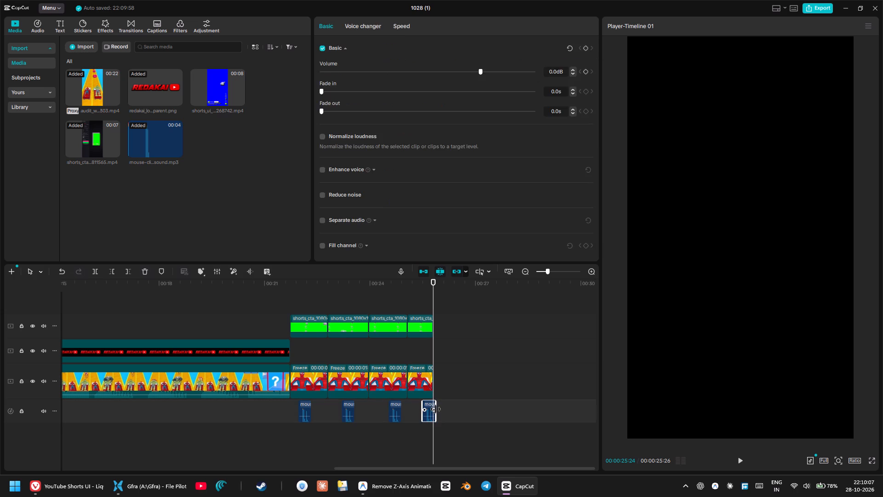
pyautogui.click(436, 410)
pyautogui.click(433, 412)
pyautogui.moveTo(437, 417); pyautogui.dragTo(432, 418)
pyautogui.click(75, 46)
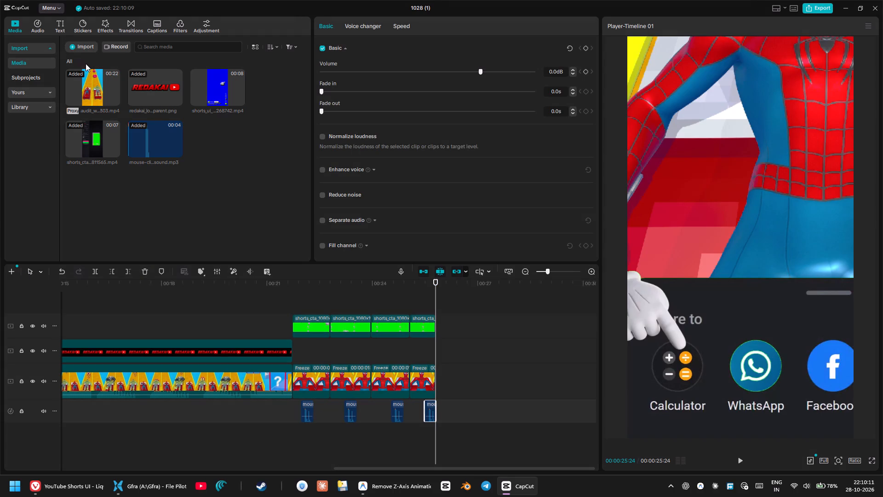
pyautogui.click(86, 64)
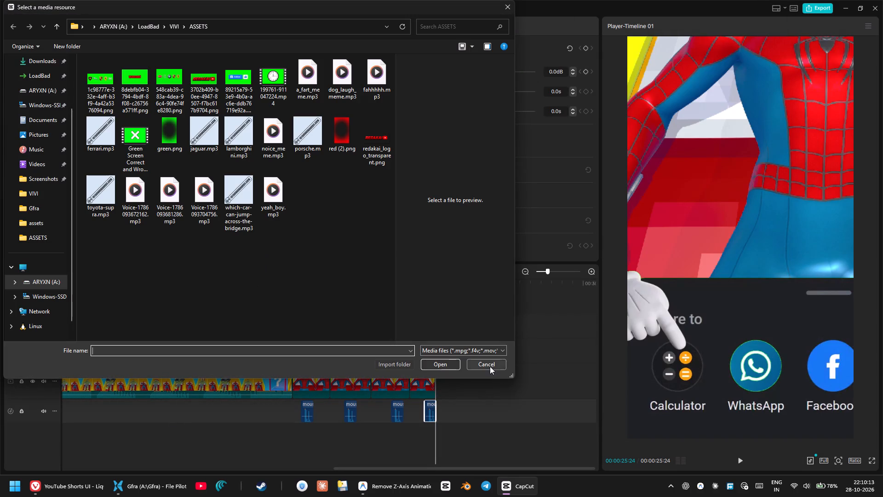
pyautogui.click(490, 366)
# Switch to File Pilot and look through the Desktop folder for more media to add to the video.
pyautogui.click(149, 489)
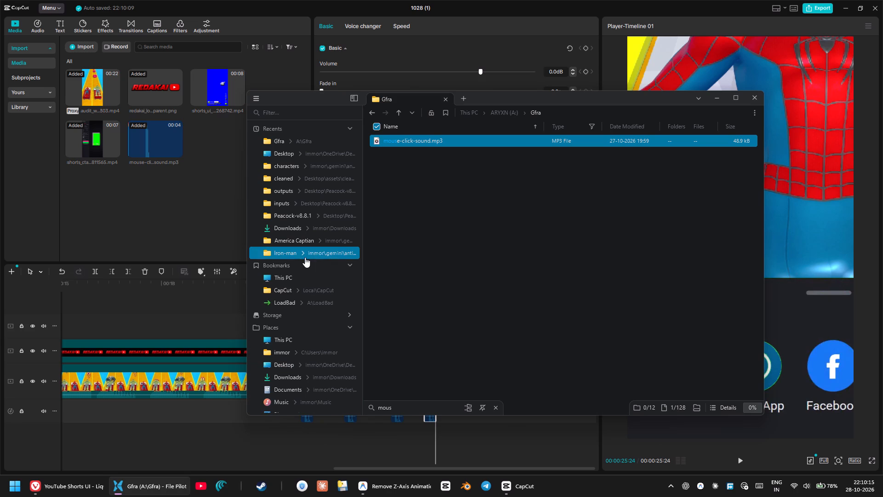
pyautogui.scroll(3, 299, 195)
pyautogui.scroll(-1, 290, 208)
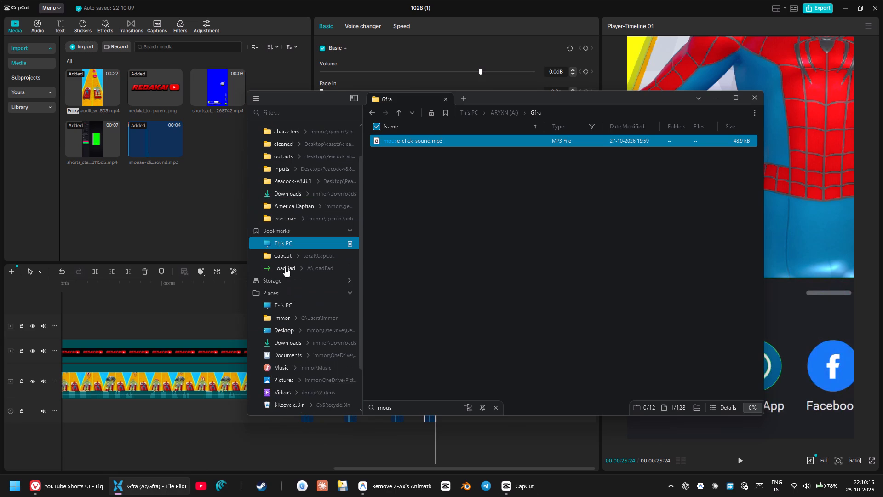
pyautogui.scroll(4, 287, 324)
pyautogui.moveTo(269, 309); pyautogui.dragTo(287, 310)
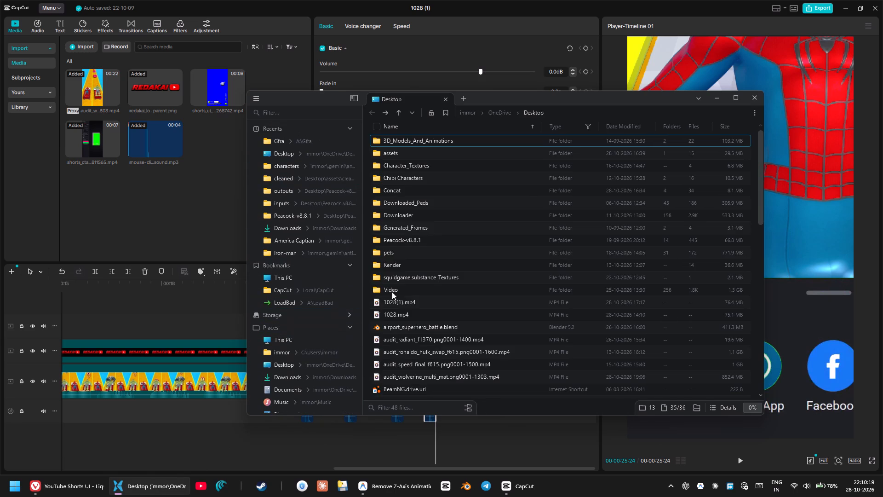
pyautogui.scroll(-5, 310, 342)
pyautogui.scroll(6, 294, 366)
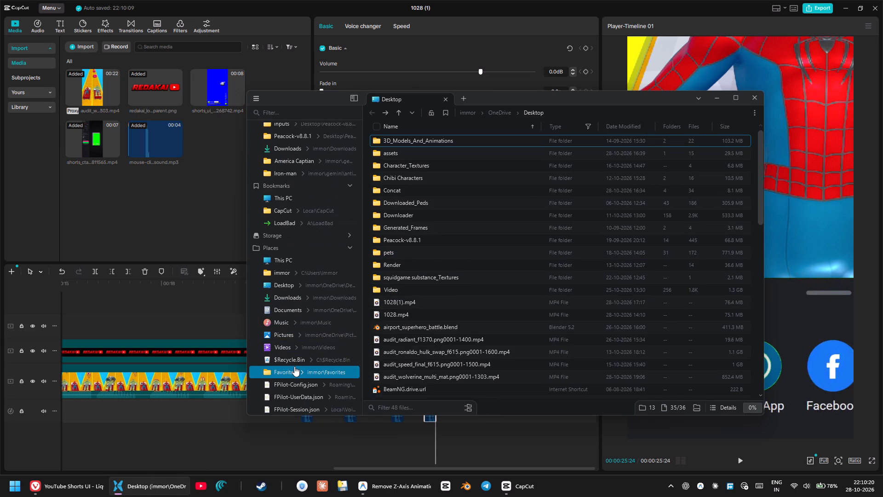
# Search for the VIVI folder in LoadBad, open it and examine its files as medium-sized icons.
pyautogui.click(568, 110)
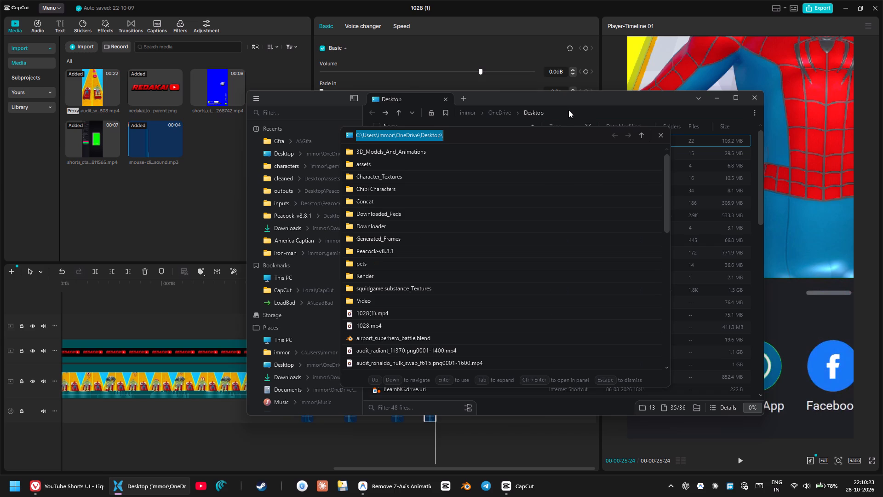
pyautogui.write('viv')
pyautogui.click(385, 147)
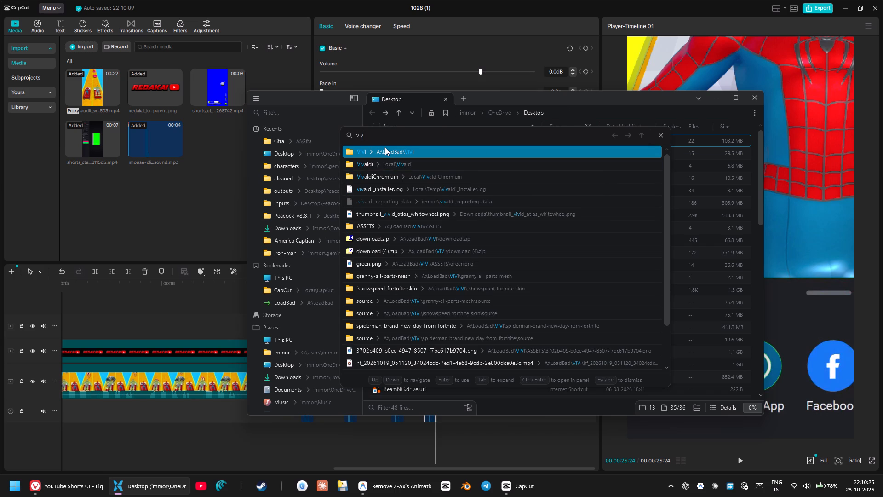
pyautogui.click(402, 154)
pyautogui.doubleClick(402, 154)
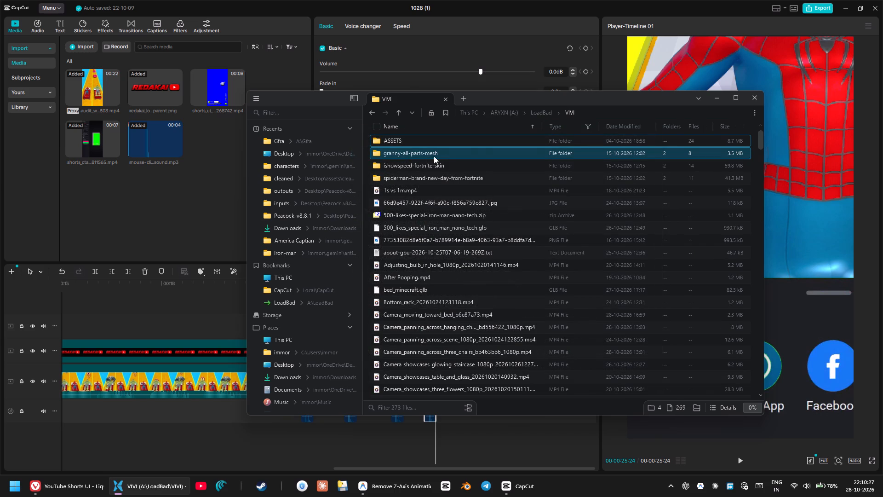
pyautogui.scroll(8, 461, 217)
pyautogui.click(465, 228)
pyautogui.keyDown('ctrl'); pyautogui.scroll(9, 465, 228); pyautogui.keyUp('ctrl')
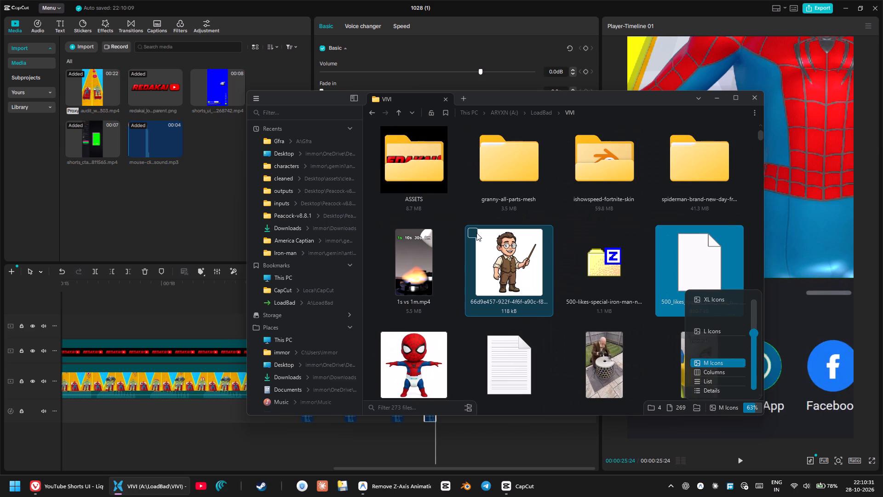
pyautogui.scroll(-5, 492, 251)
pyautogui.scroll(6, 501, 256)
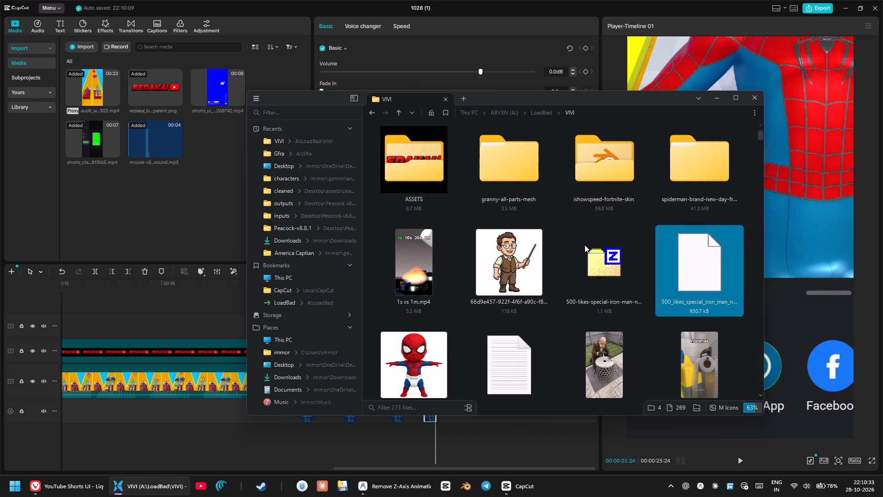
pyautogui.click(750, 100)
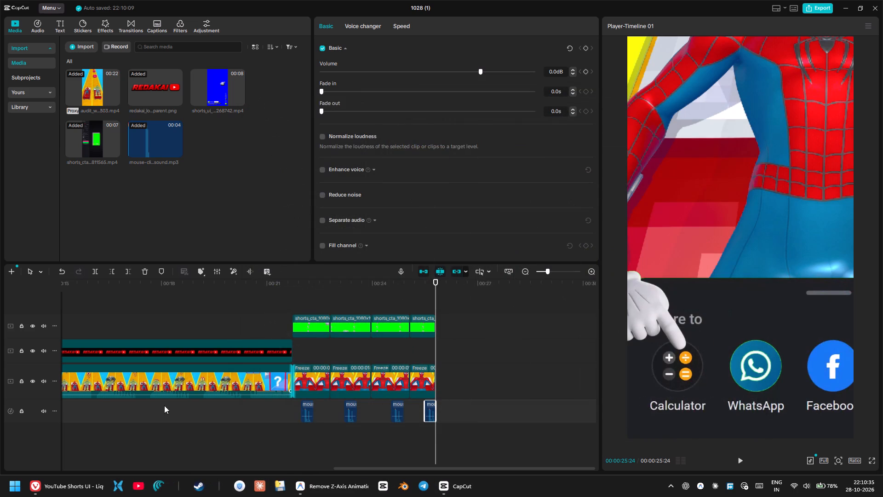
# Switch to Vivaldi, find gemini_generated_video_5a0f6cb7.mp4 among the downloads and preview it in the media player.
pyautogui.click(70, 485)
pyautogui.scroll(5, 91, 352)
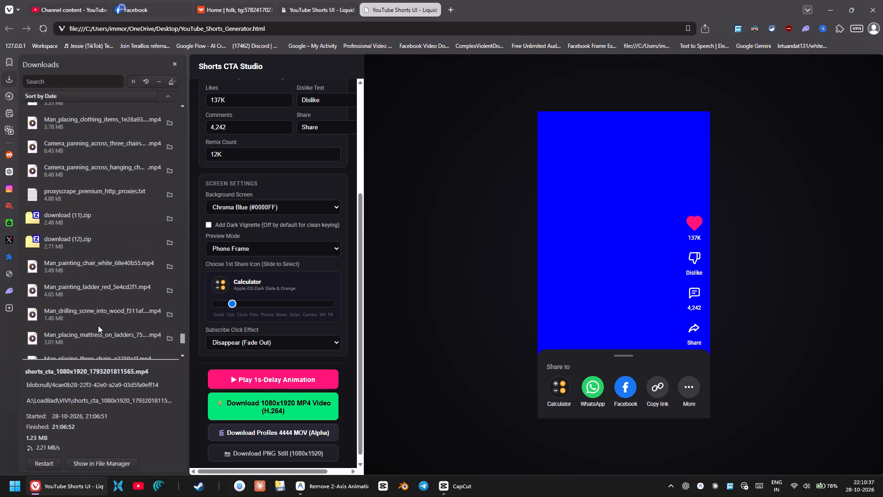
pyautogui.scroll(8, 99, 322)
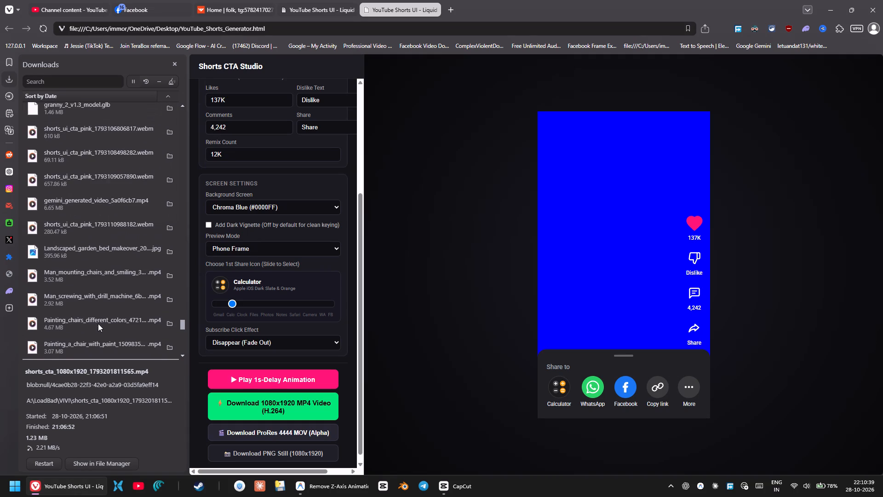
pyautogui.click(89, 204)
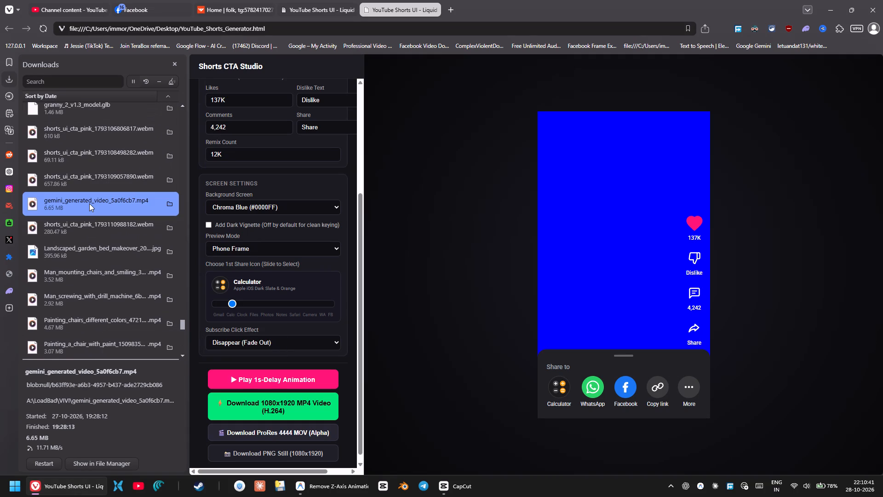
pyautogui.doubleClick(89, 203)
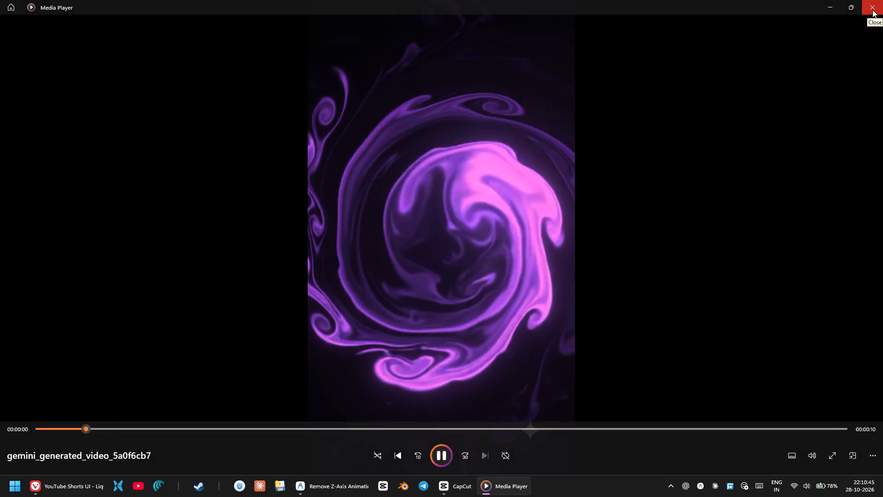
pyautogui.click(872, 10)
# Bring gemini_generated_video_5a0f6cb7.mp4 into CapCut's main track directly after the last Freeze segment, at 00:00:25:24.
pyautogui.moveTo(72, 198); pyautogui.dragTo(464, 481)
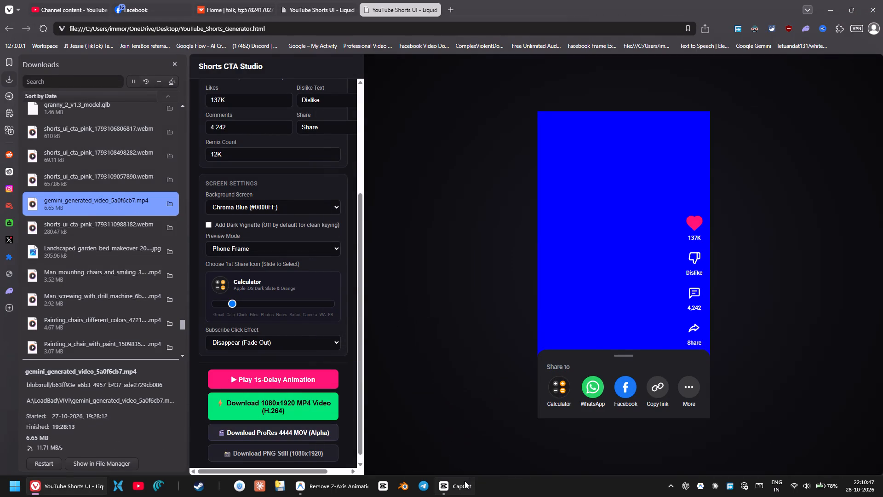
pyautogui.moveTo(464, 481); pyautogui.dragTo(453, 368)
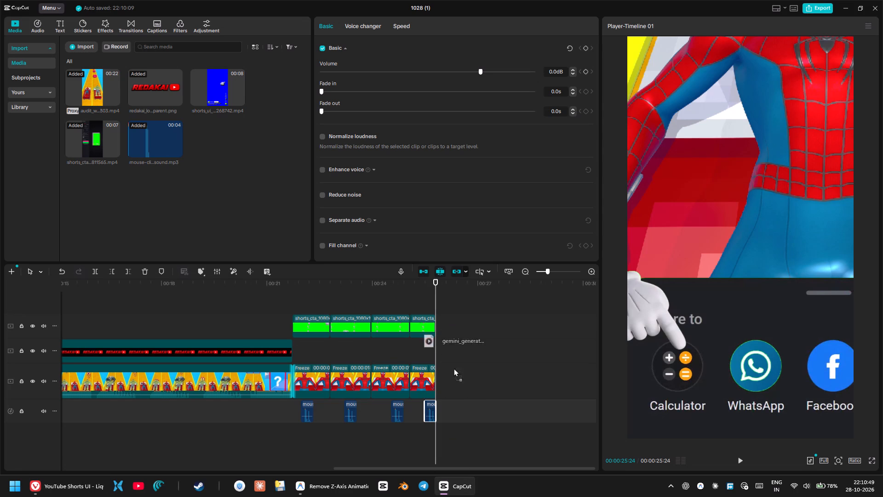
pyautogui.moveTo(453, 368); pyautogui.dragTo(453, 381)
pyautogui.moveTo(464, 346); pyautogui.dragTo(460, 383)
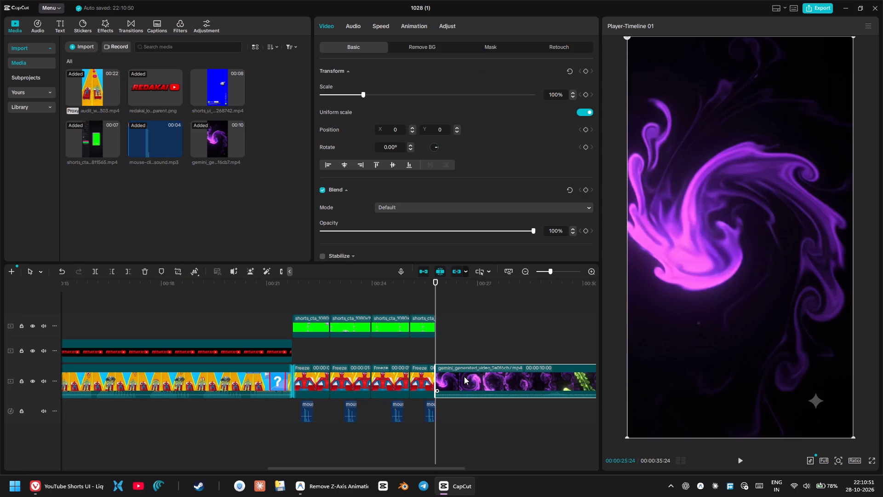
# Set the swirling smoke clip's speed to 2.00x and play it to judge the pace.
pyautogui.click(386, 27)
pyautogui.moveTo(399, 87); pyautogui.dragTo(415, 87)
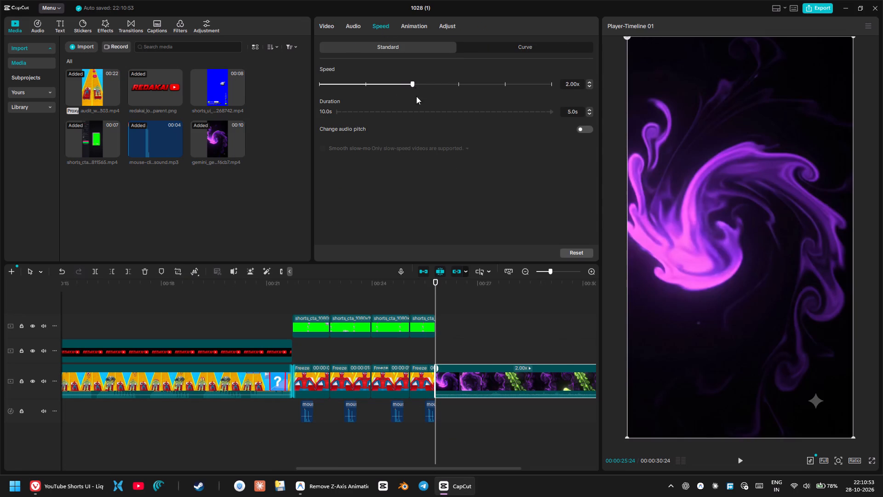
pyautogui.press('space')
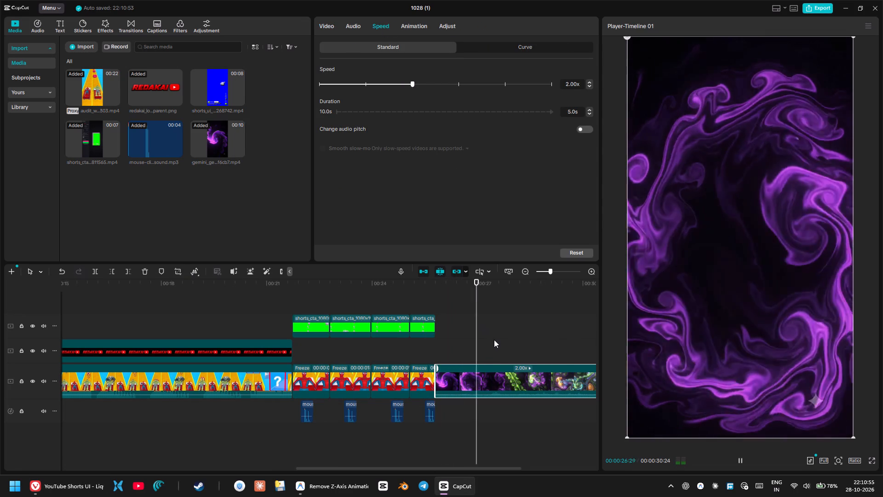
pyautogui.press('space')
pyautogui.click(503, 368)
pyautogui.press('space')
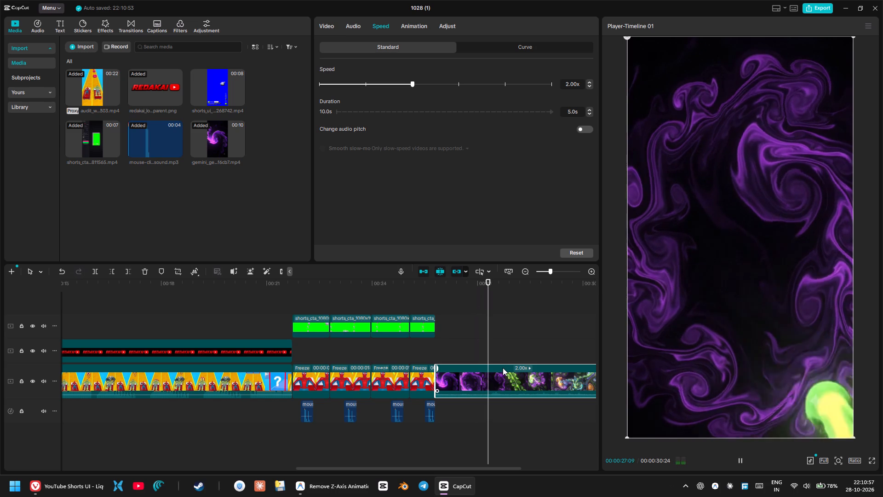
pyautogui.press('space')
# Enlarge the swirling smoke clip to a scale of 132%.
pyautogui.moveTo(855, 438); pyautogui.dragTo(882, 496)
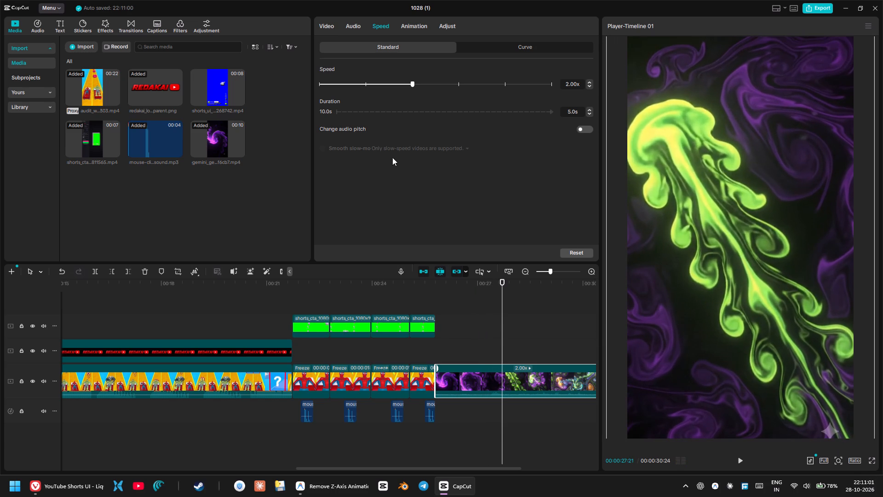
pyautogui.click(334, 23)
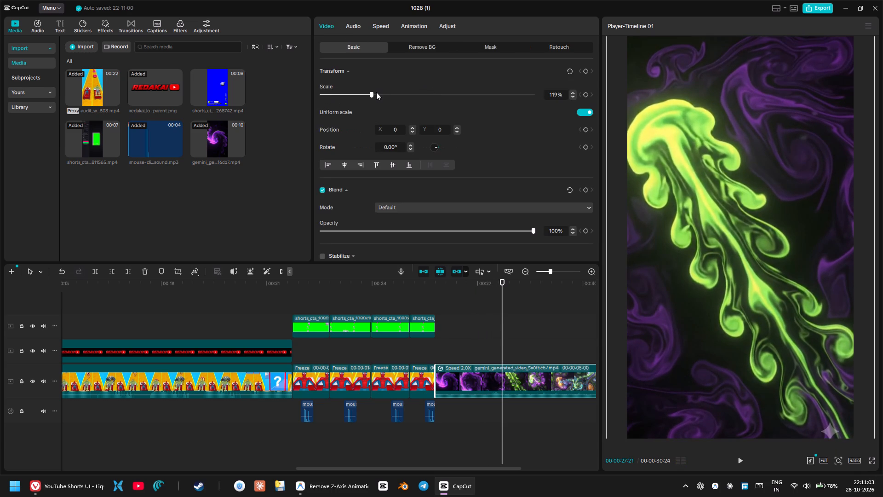
pyautogui.click(375, 93)
# Trim about 2 seconds off the smoke clip's start so it opens on the green smoke, then play the shortened clip.
pyautogui.moveTo(470, 277); pyautogui.dragTo(434, 280)
pyautogui.click(439, 283)
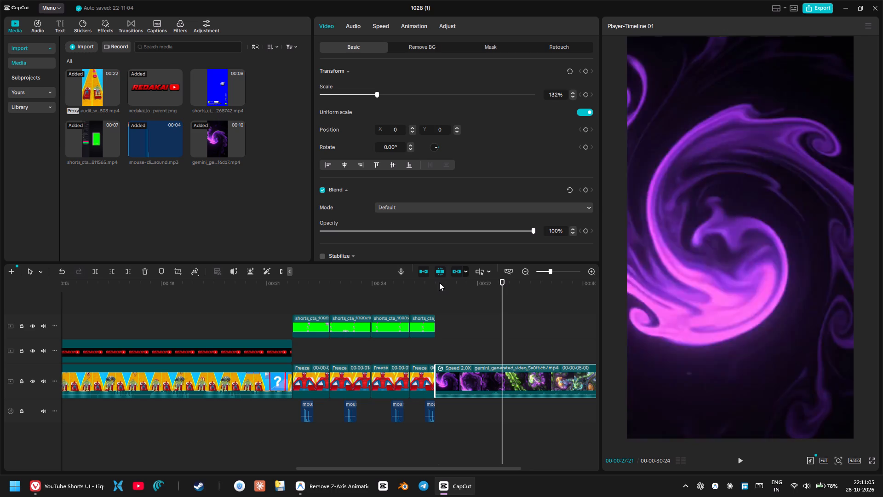
pyautogui.press('space')
pyautogui.press('space')
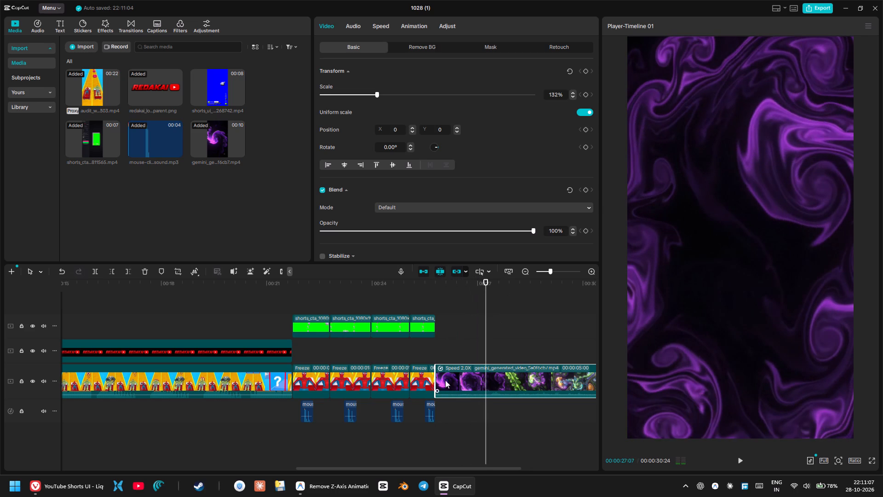
pyautogui.moveTo(433, 384); pyautogui.dragTo(501, 388)
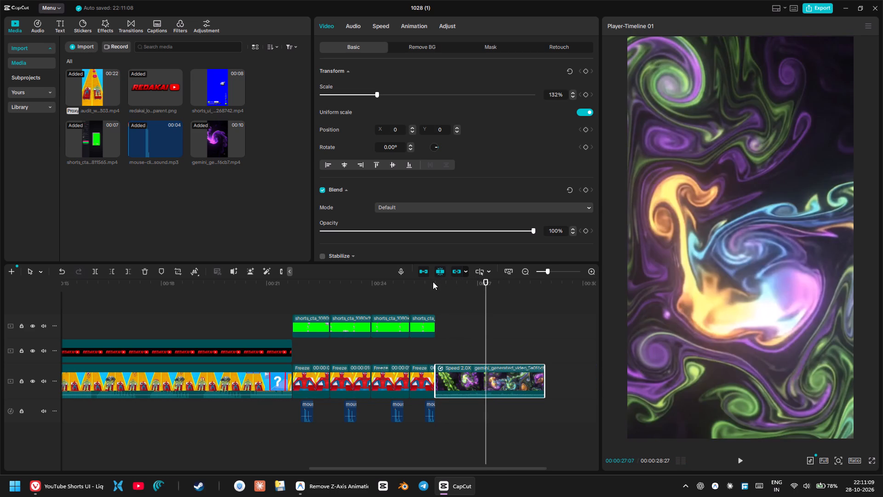
pyautogui.click(433, 278)
pyautogui.click(435, 283)
pyautogui.press('space')
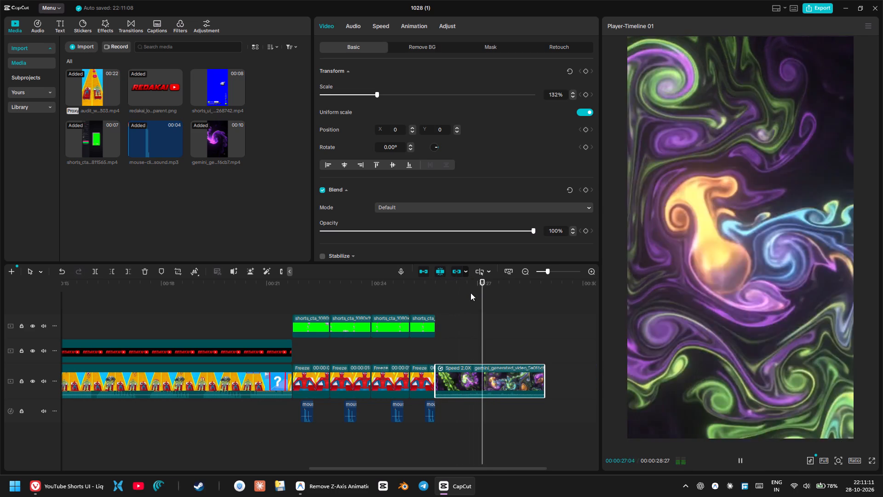
pyautogui.press('space')
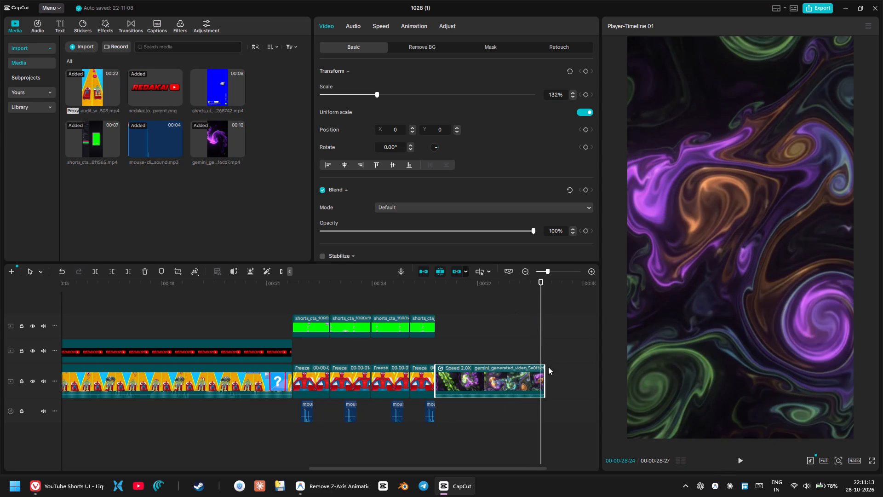
pyautogui.moveTo(505, 394); pyautogui.dragTo(503, 401)
pyautogui.hscroll(3, 151, 156)
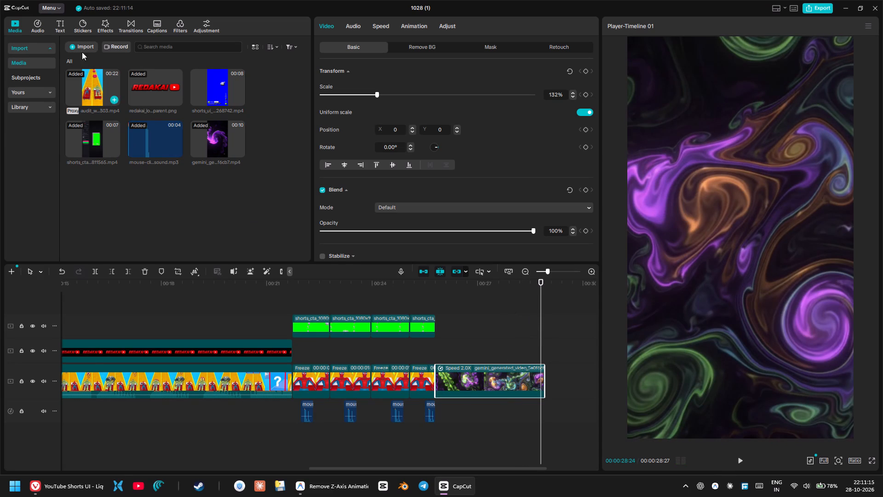
# Switch to File Pilot and search the VIVI and Gfra folders for files matching "lu".
pyautogui.click(118, 494)
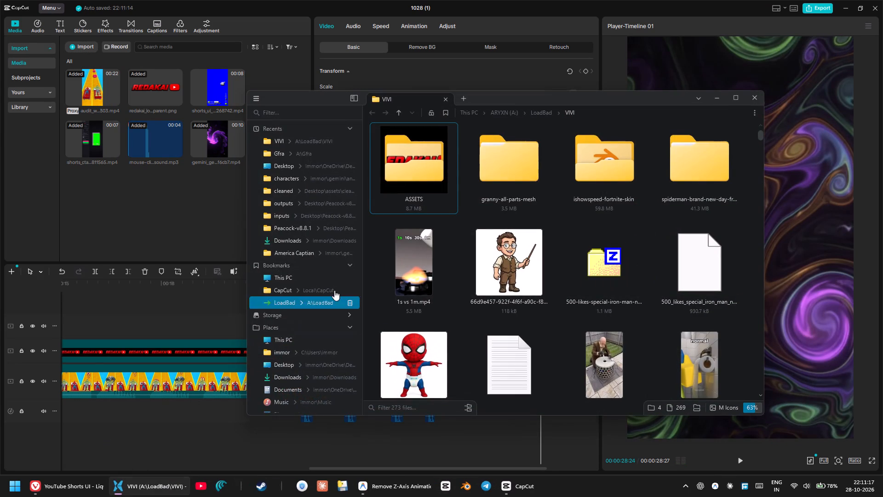
pyautogui.write('lu')
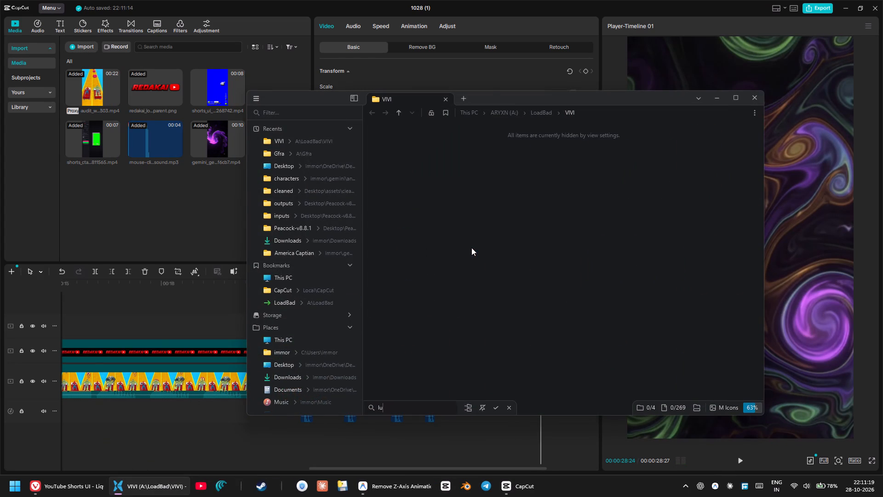
pyautogui.scroll(3, 273, 293)
pyautogui.click(274, 151)
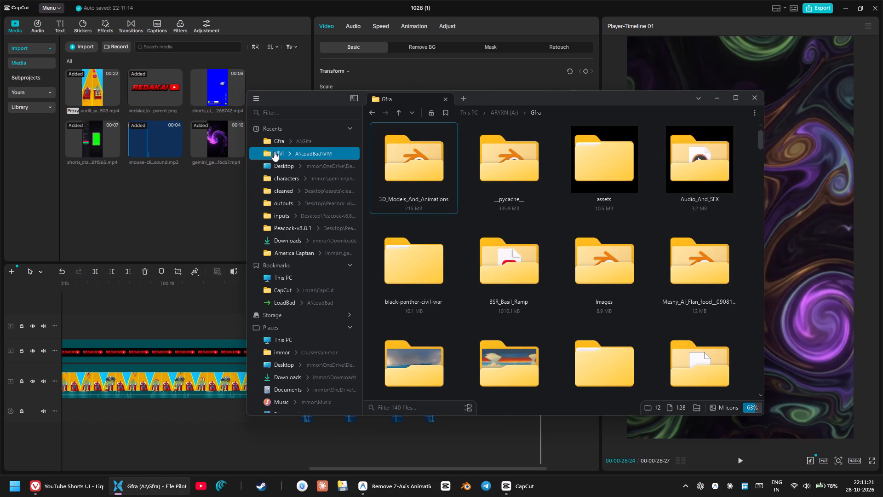
pyautogui.write('lu')
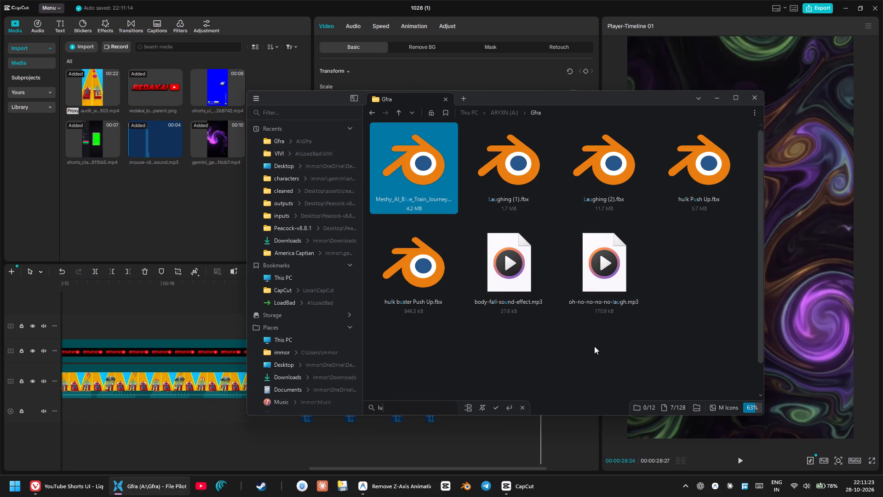
# Look through the Audio and Cropped folders inside the Desktop's Downloader folder for a suitable music track, filtering Audio by "lu".
pyautogui.click(278, 365)
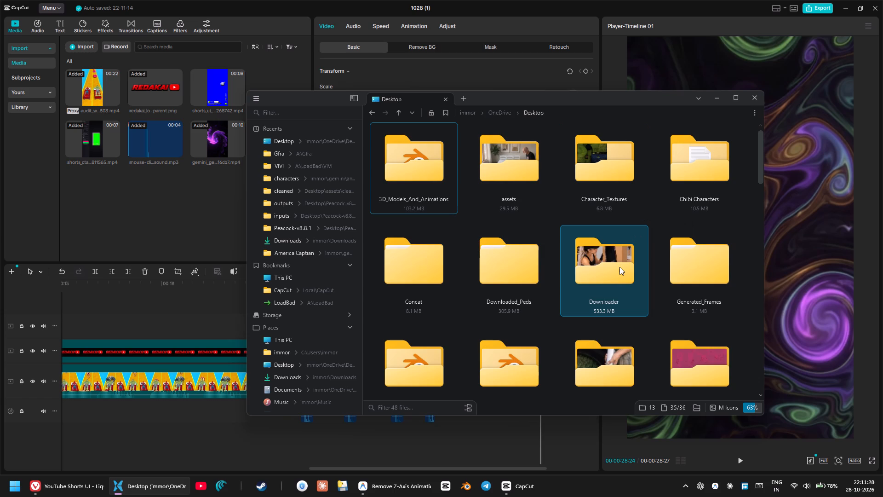
pyautogui.doubleClick(614, 279)
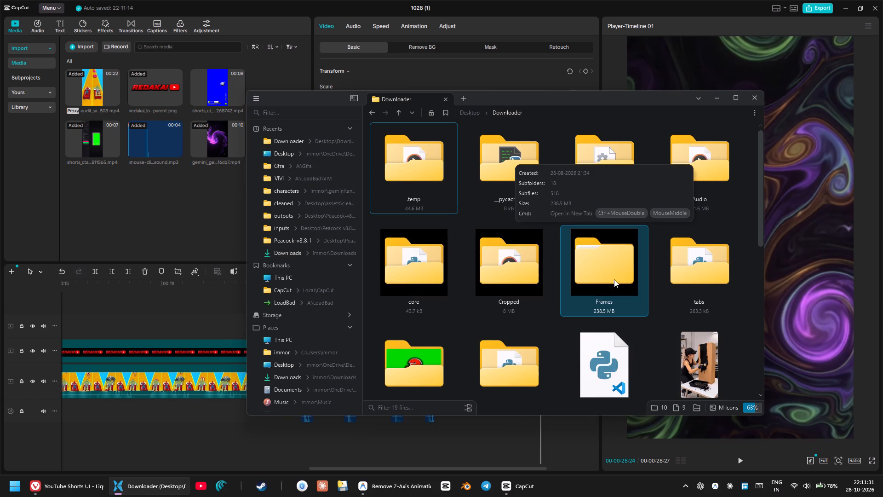
pyautogui.scroll(-8, 614, 280)
pyautogui.scroll(7, 611, 290)
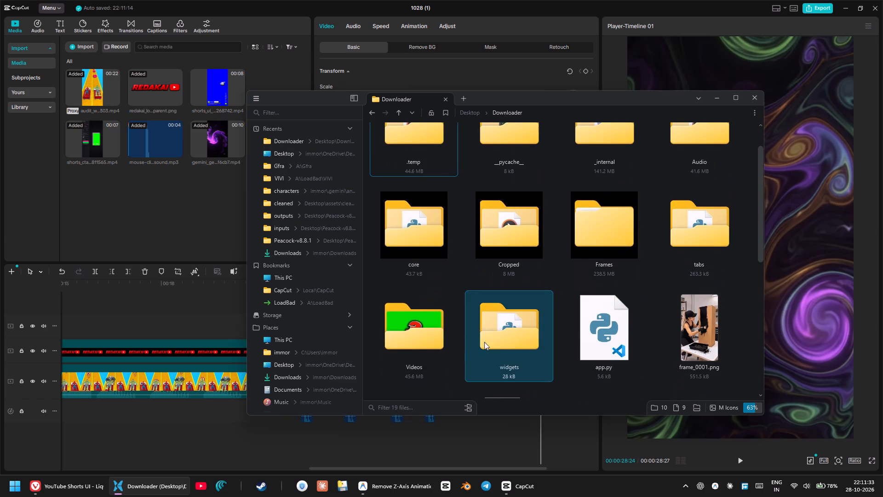
pyautogui.scroll(3, 535, 293)
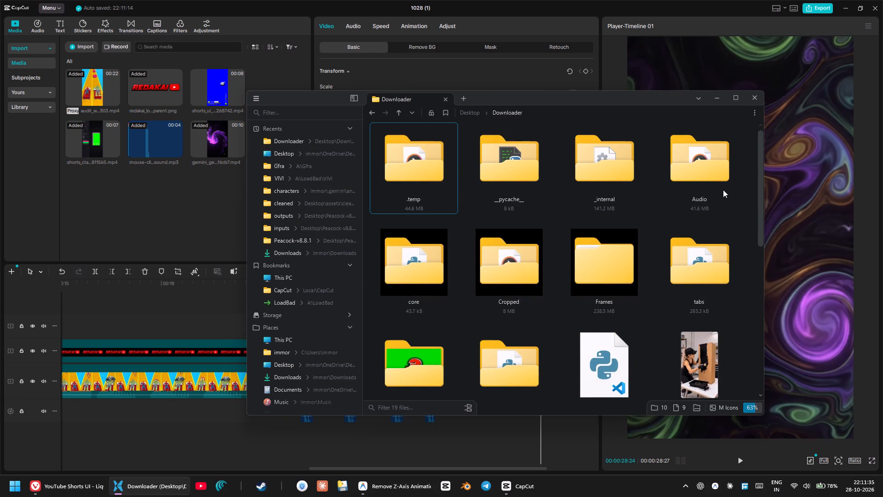
pyautogui.doubleClick(722, 188)
pyautogui.write('lu')
pyautogui.press('BackSpace')
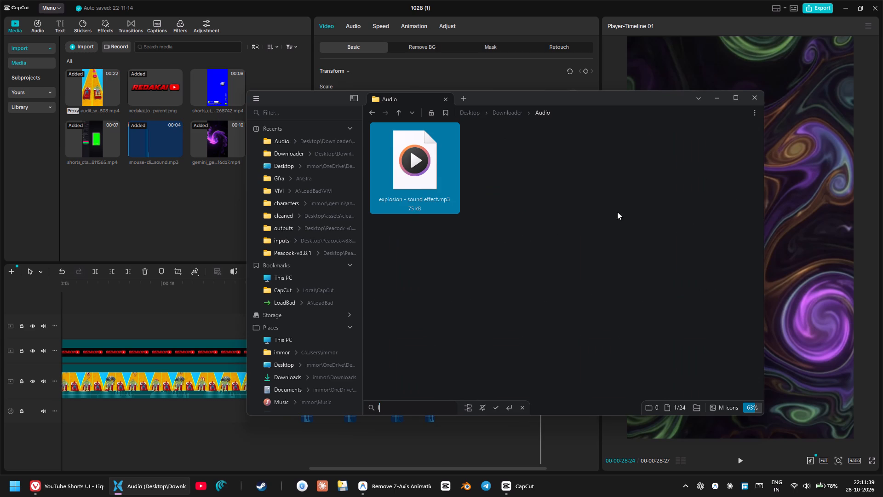
pyautogui.press('BackSpace')
pyautogui.keyDown('ctrl'); pyautogui.scroll(-7, 590, 237); pyautogui.keyUp('ctrl')
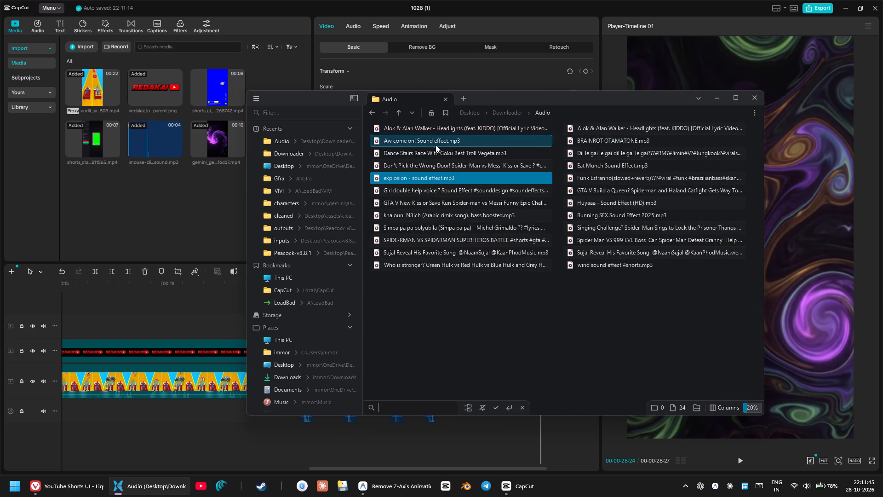
pyautogui.click(440, 163)
pyautogui.click(399, 112)
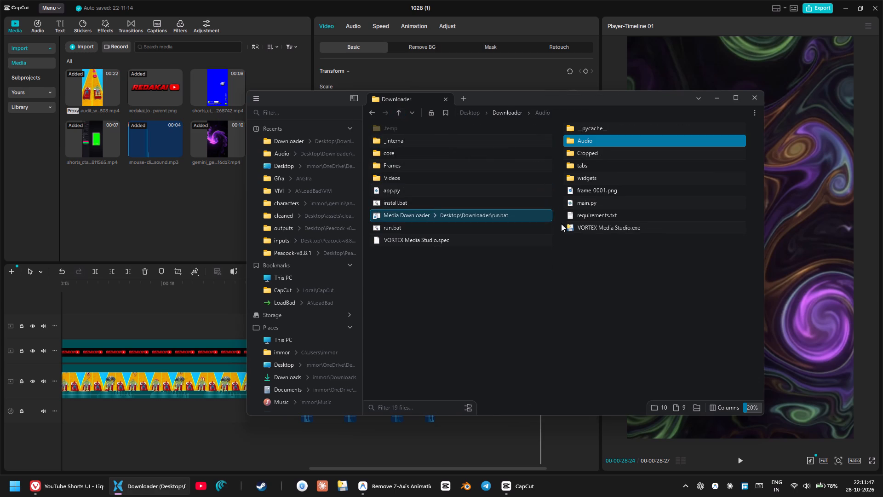
pyautogui.doubleClick(602, 156)
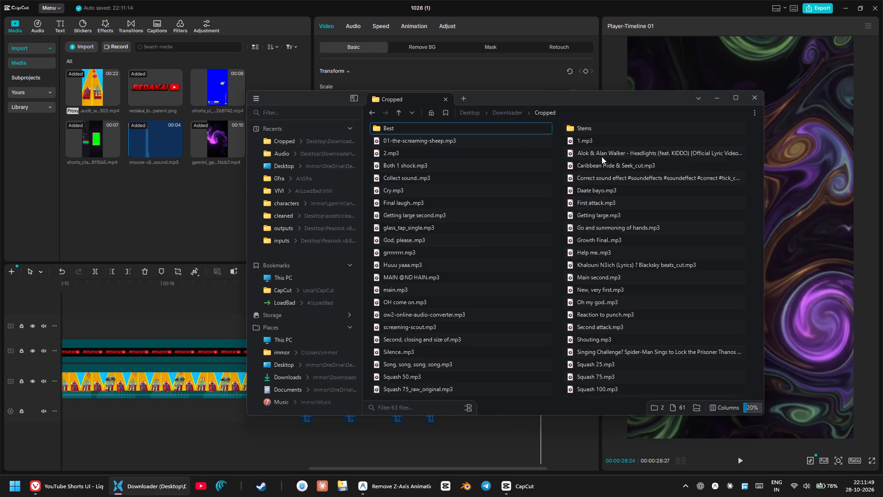
pyautogui.click(543, 186)
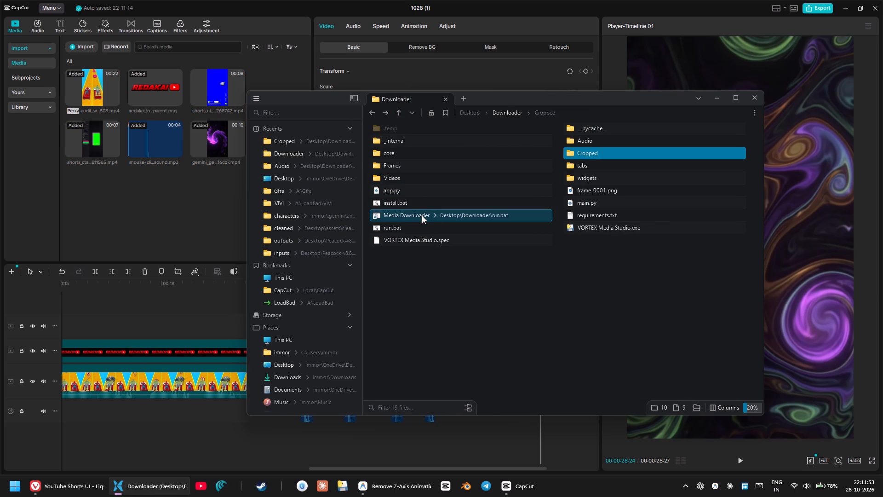
pyautogui.doubleClick(587, 144)
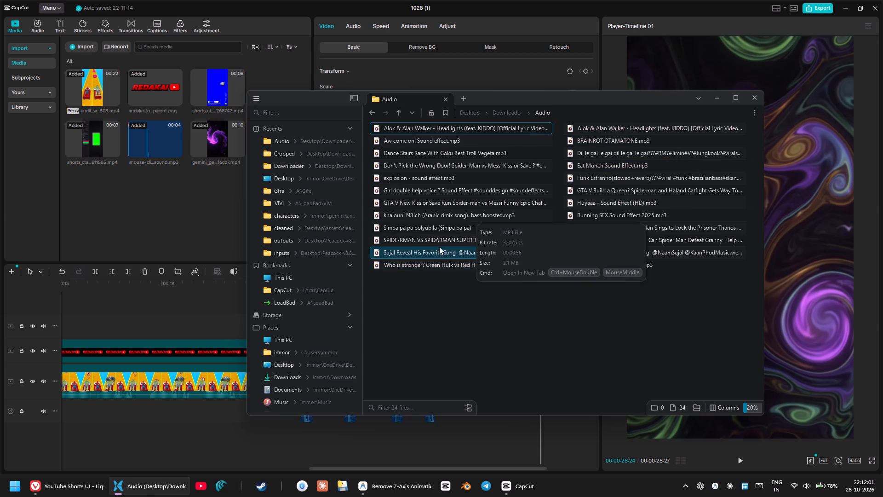
pyautogui.scroll(5, 297, 248)
pyautogui.scroll(-3, 269, 342)
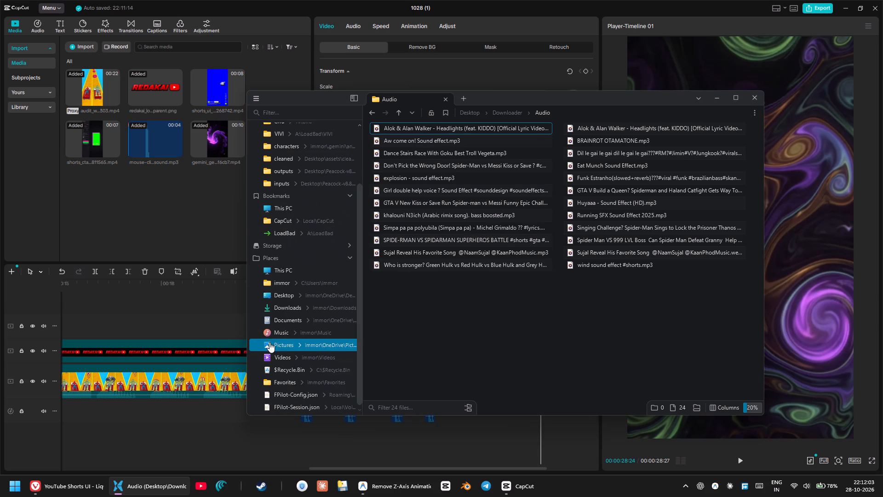
# Find the Juicy Wilde - Uno Miau (Phonk Music) MP3 in drive A's GG folder and bring it into CapCut's timeline.
pyautogui.click(279, 274)
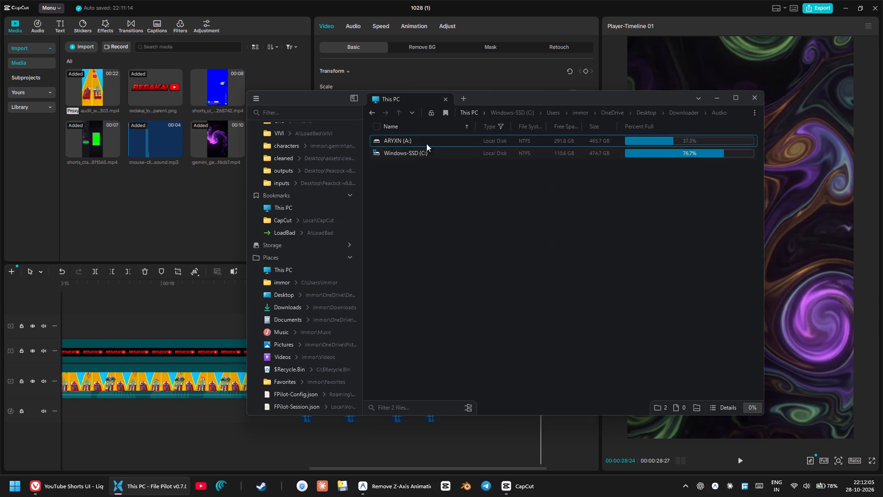
pyautogui.doubleClick(426, 143)
pyautogui.doubleClick(401, 152)
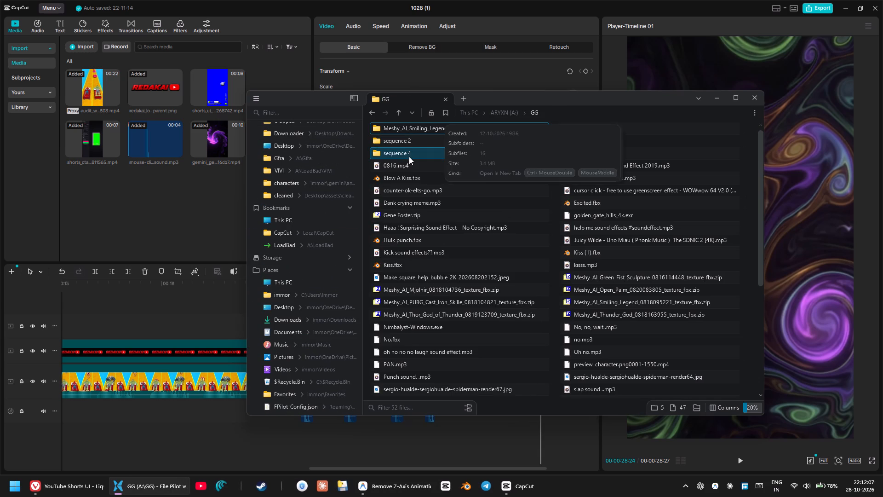
pyautogui.press('k')
pyautogui.press('BackSpace')
pyautogui.press('BackSpace')
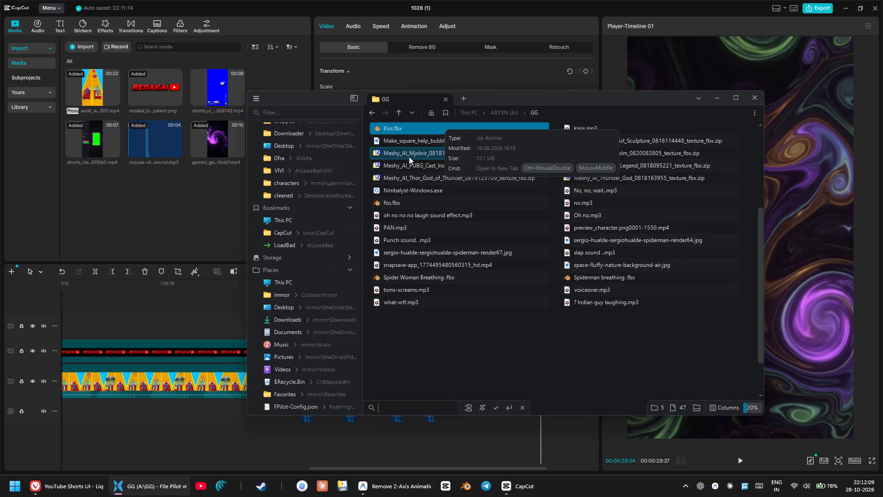
pyautogui.write('lu')
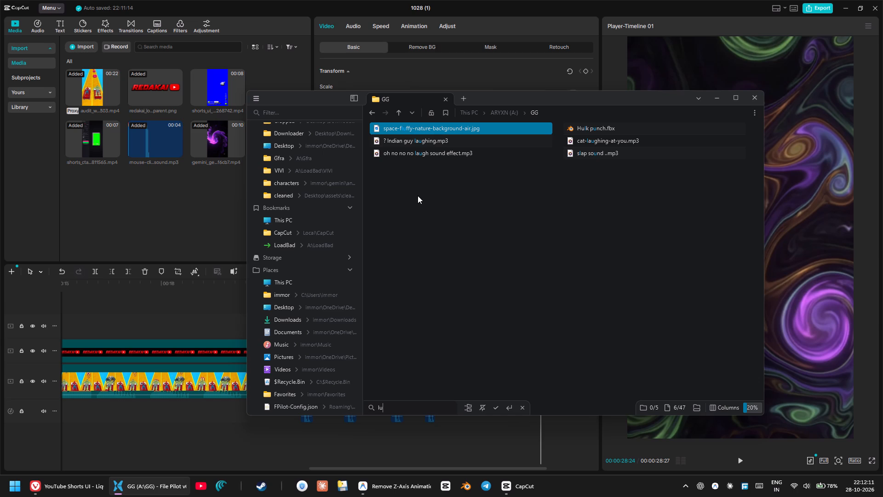
pyautogui.press('BackSpace')
pyautogui.press('BackSpace')
pyautogui.press('BackSpace')
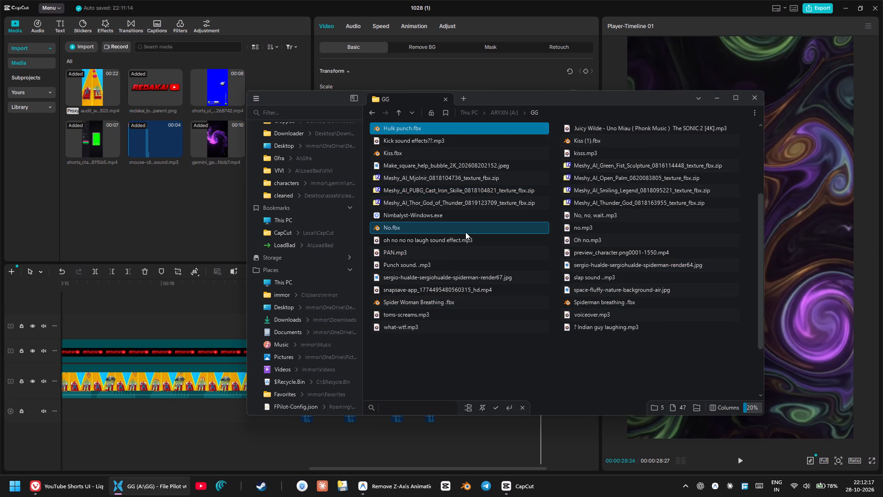
pyautogui.moveTo(627, 123); pyautogui.dragTo(116, 416)
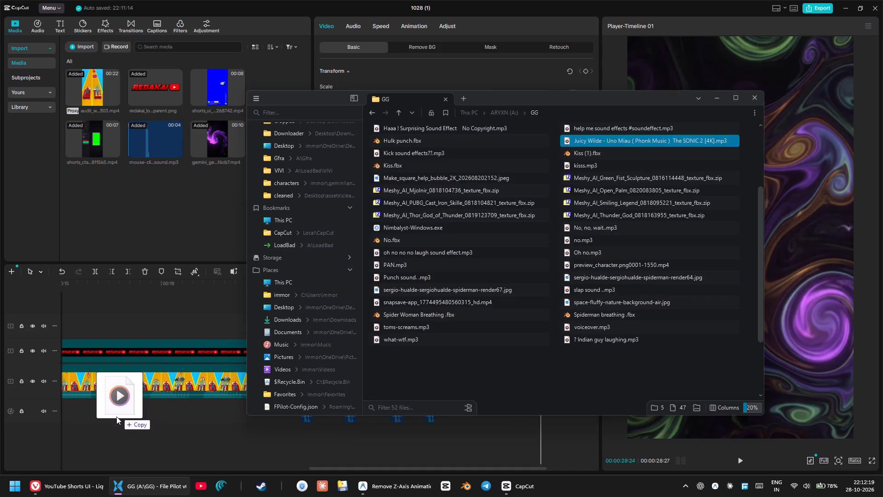
pyautogui.moveTo(116, 416); pyautogui.dragTo(105, 423)
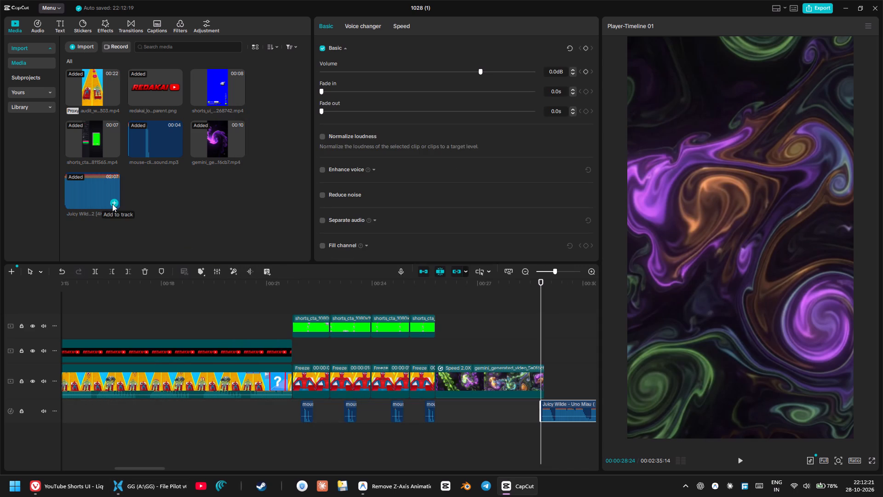
# Shorten the Juicy Wilde track in the media library to its first 00:00:49:18 and add that portion to the timeline.
pyautogui.click(113, 192)
pyautogui.moveTo(120, 189); pyautogui.dragTo(92, 191)
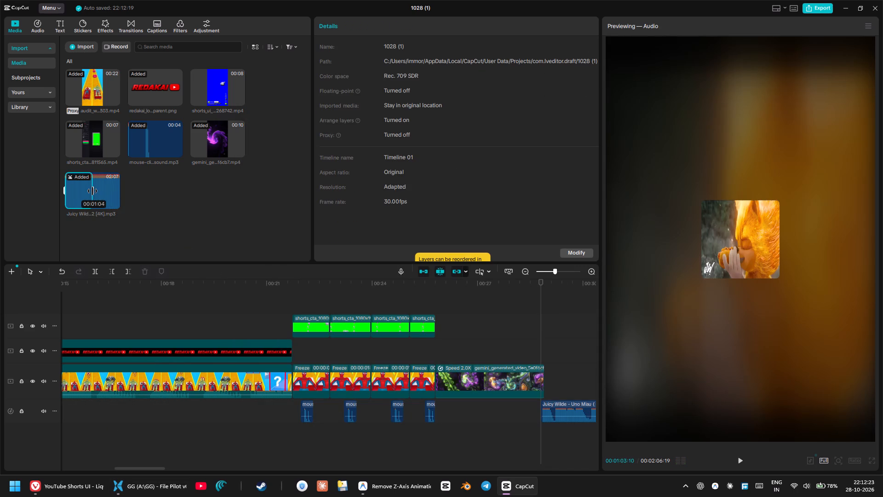
pyautogui.moveTo(92, 191); pyautogui.dragTo(86, 191)
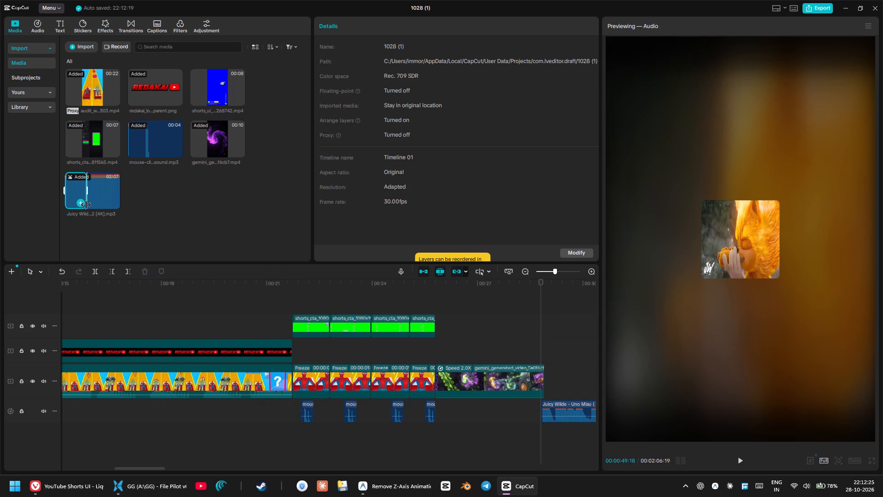
pyautogui.click(83, 203)
# Delete the full-length Juicy Wilde clip from the timeline, keeping the shortened copy.
pyautogui.scroll(-18, 225, 419)
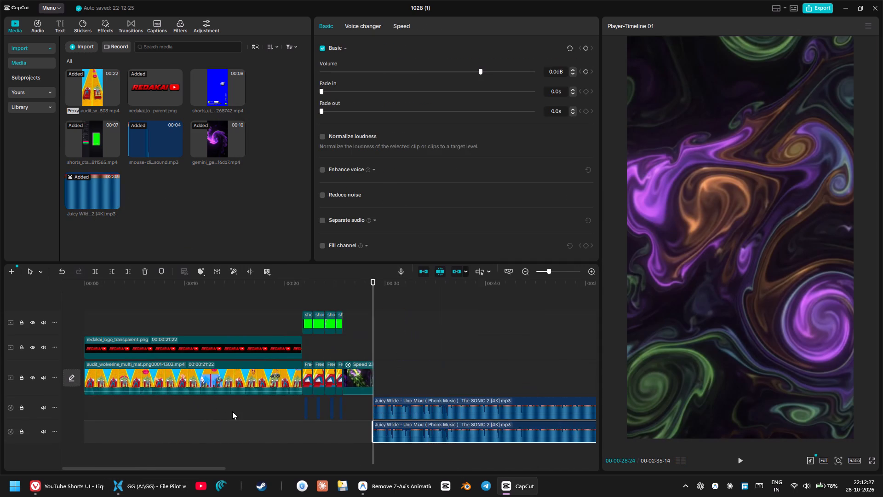
pyautogui.scroll(-5, 232, 411)
pyautogui.click(353, 406)
pyautogui.press('Delete')
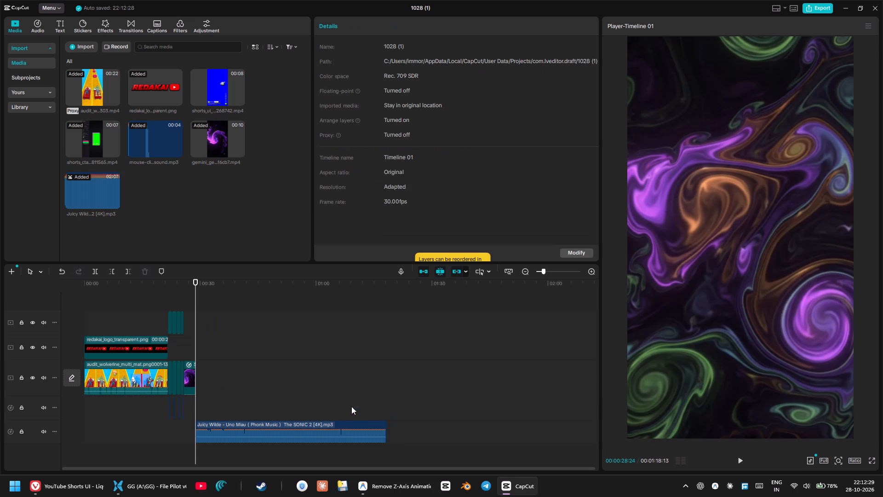
# Move the shortened Juicy Wilde clip to the timeline's start and trim its end to the playhead at 00:00:28:24.
pyautogui.hscroll(4, 351, 408)
pyautogui.moveTo(320, 425); pyautogui.dragTo(201, 421)
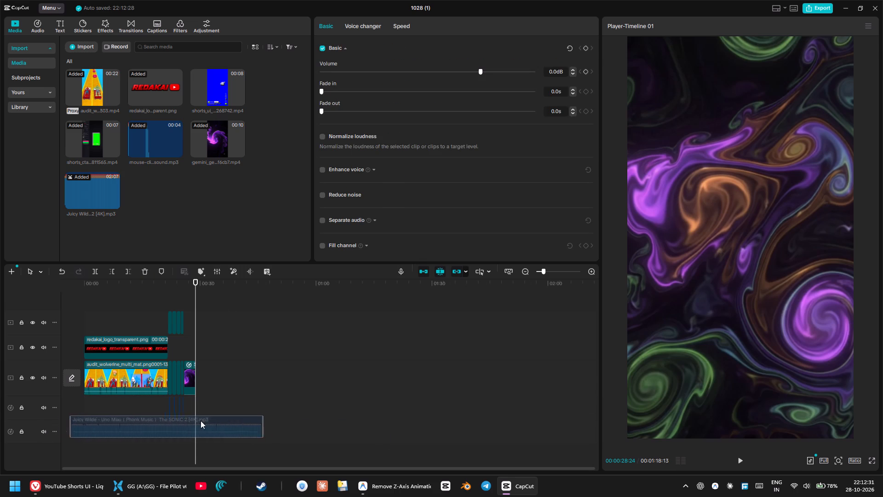
pyautogui.moveTo(201, 421); pyautogui.dragTo(210, 424)
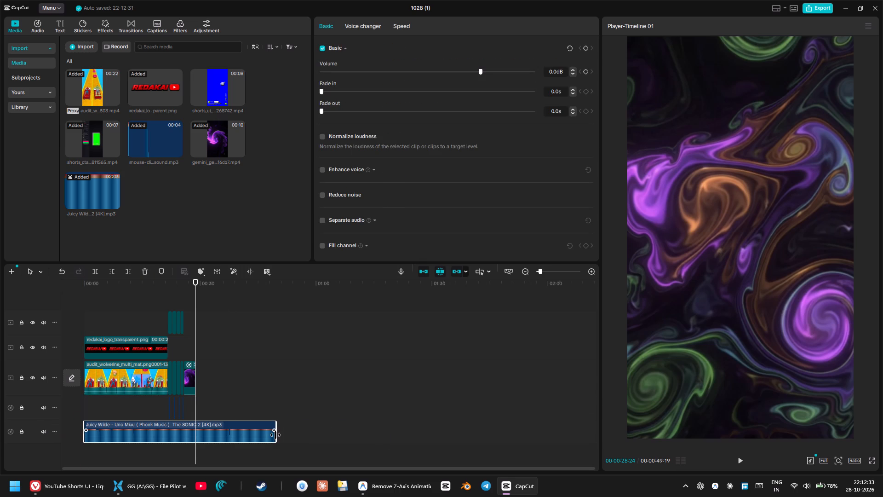
pyautogui.moveTo(276, 435); pyautogui.dragTo(195, 434)
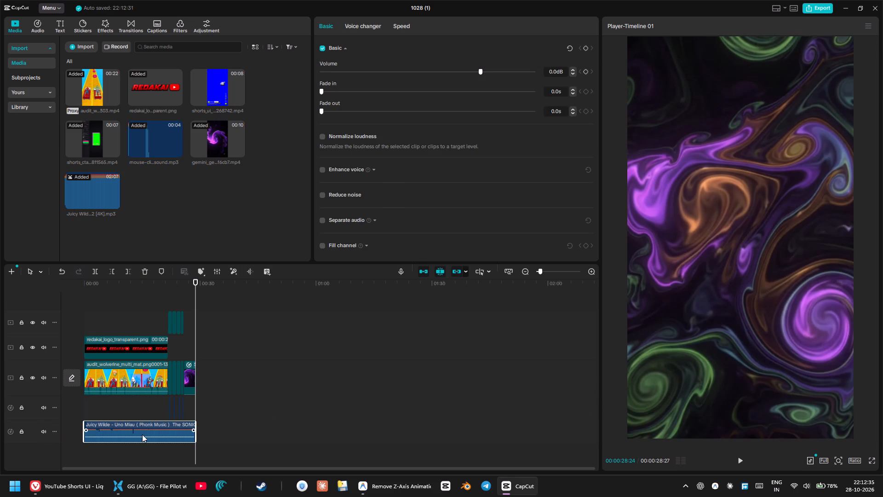
# Lower the Juicy Wilde music clip's volume to -12.4 dB.
pyautogui.click(142, 437)
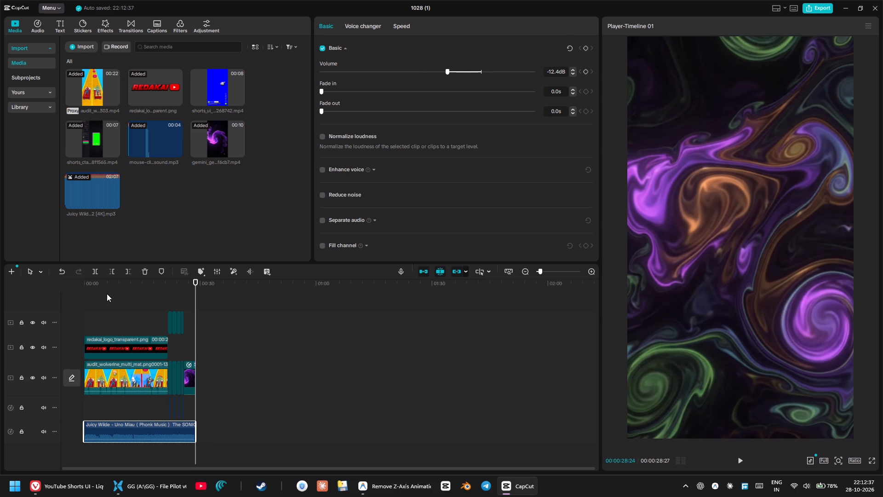
# Play the edit from the beginning up to the first Freeze segment to check the music against the video.
pyautogui.moveTo(95, 289); pyautogui.dragTo(85, 285)
pyautogui.moveTo(88, 284); pyautogui.dragTo(76, 282)
pyautogui.press('space')
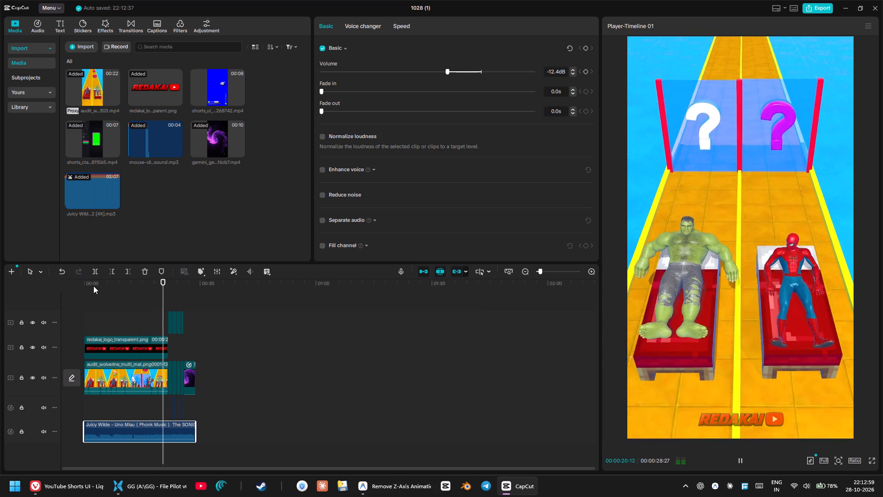
pyautogui.press('space')
pyautogui.press('space')
pyautogui.press('space')
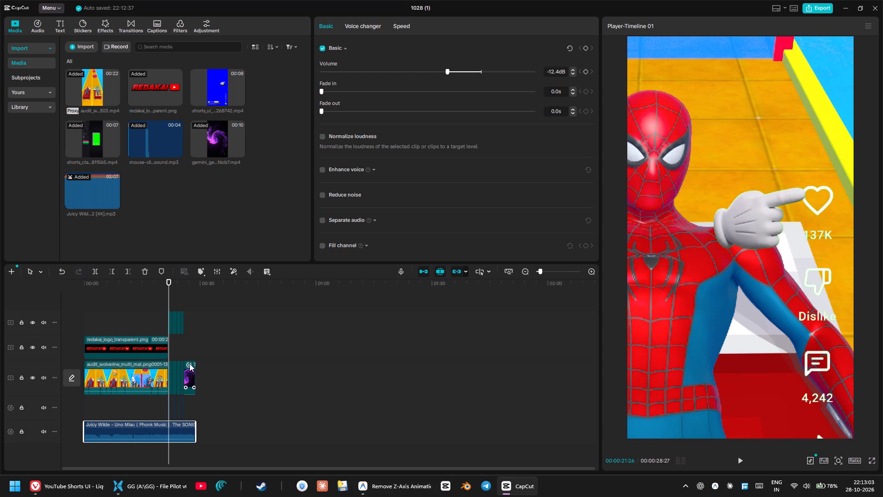
# Duplicate the first Freeze segment and insert the copy at the start of the Freeze sequence on the main track.
pyautogui.keyDown('ctrl'); pyautogui.scroll(15, 190, 356); pyautogui.keyUp('ctrl')
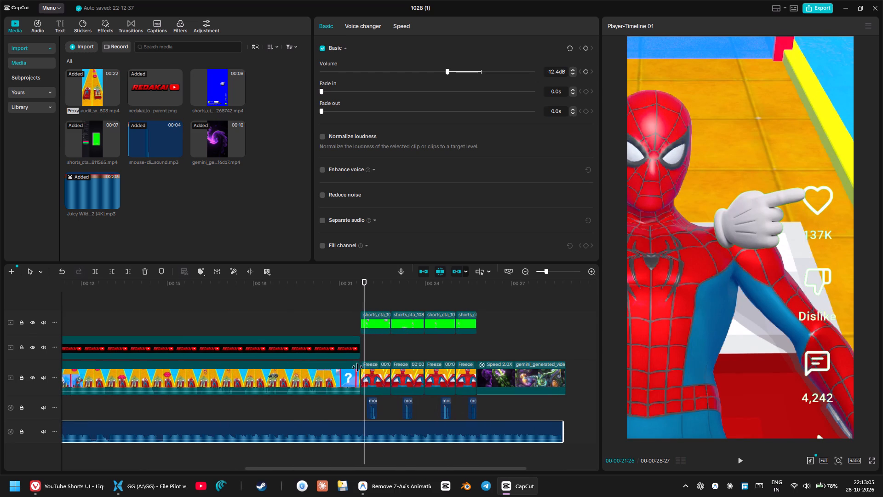
pyautogui.click(368, 376)
pyautogui.keyDown('alt'); pyautogui.moveTo(368, 376); pyautogui.dragTo(357, 376); pyautogui.keyUp('alt')
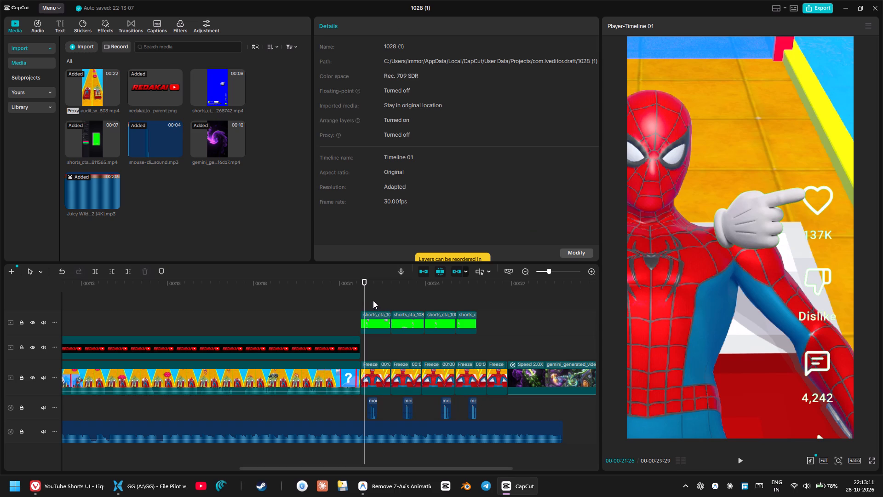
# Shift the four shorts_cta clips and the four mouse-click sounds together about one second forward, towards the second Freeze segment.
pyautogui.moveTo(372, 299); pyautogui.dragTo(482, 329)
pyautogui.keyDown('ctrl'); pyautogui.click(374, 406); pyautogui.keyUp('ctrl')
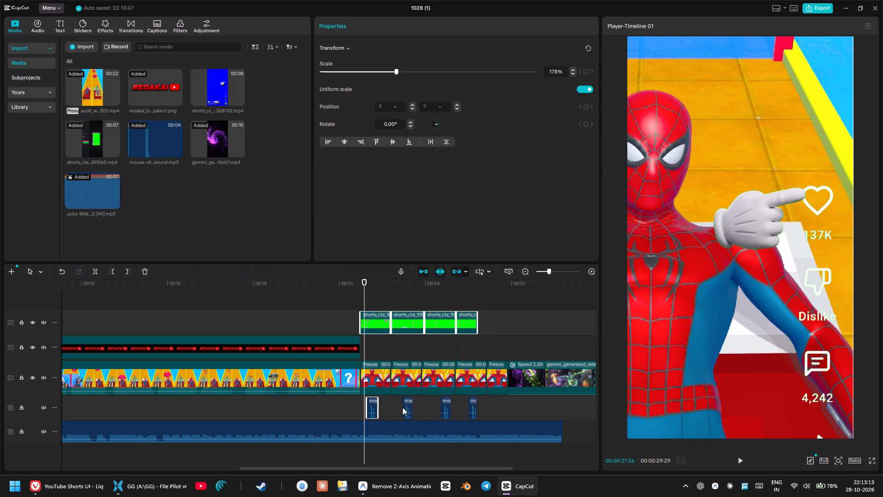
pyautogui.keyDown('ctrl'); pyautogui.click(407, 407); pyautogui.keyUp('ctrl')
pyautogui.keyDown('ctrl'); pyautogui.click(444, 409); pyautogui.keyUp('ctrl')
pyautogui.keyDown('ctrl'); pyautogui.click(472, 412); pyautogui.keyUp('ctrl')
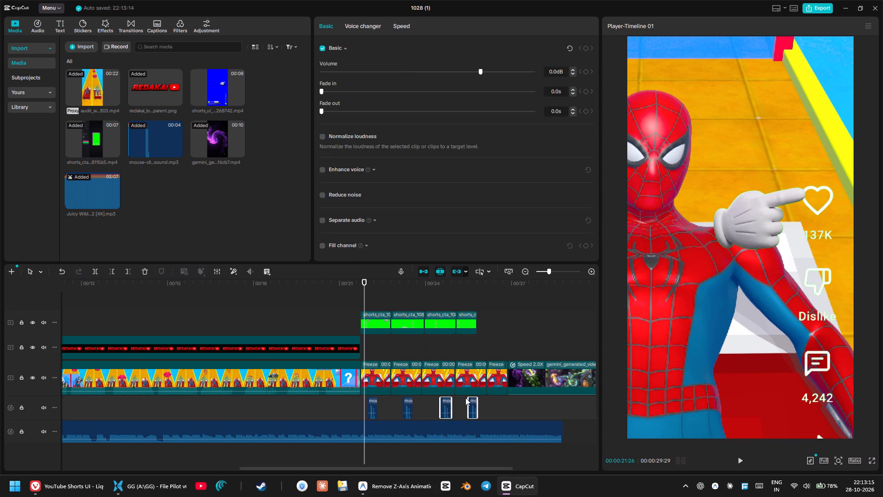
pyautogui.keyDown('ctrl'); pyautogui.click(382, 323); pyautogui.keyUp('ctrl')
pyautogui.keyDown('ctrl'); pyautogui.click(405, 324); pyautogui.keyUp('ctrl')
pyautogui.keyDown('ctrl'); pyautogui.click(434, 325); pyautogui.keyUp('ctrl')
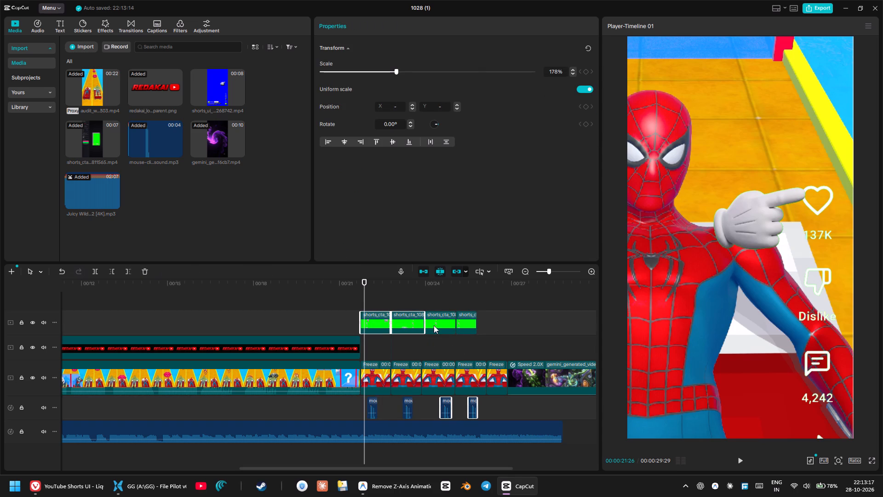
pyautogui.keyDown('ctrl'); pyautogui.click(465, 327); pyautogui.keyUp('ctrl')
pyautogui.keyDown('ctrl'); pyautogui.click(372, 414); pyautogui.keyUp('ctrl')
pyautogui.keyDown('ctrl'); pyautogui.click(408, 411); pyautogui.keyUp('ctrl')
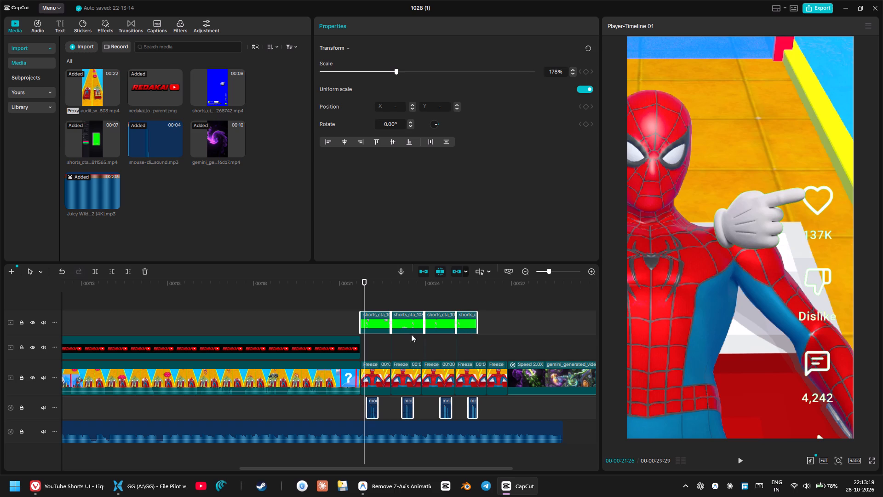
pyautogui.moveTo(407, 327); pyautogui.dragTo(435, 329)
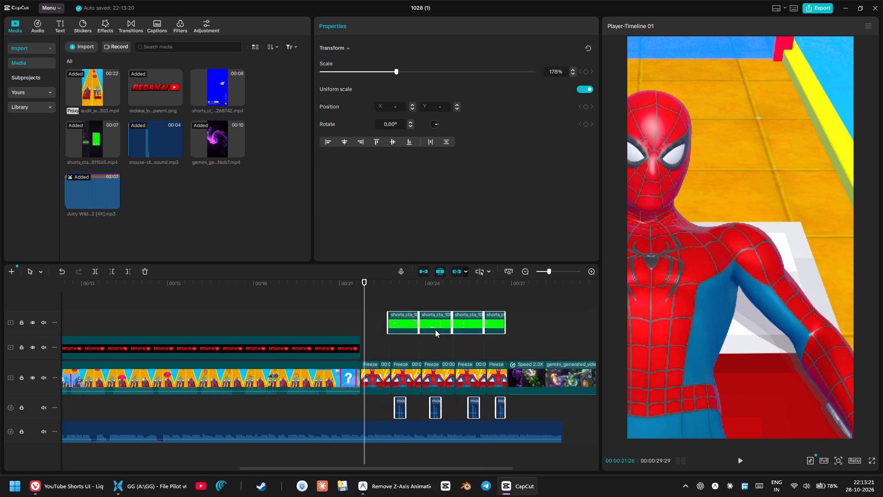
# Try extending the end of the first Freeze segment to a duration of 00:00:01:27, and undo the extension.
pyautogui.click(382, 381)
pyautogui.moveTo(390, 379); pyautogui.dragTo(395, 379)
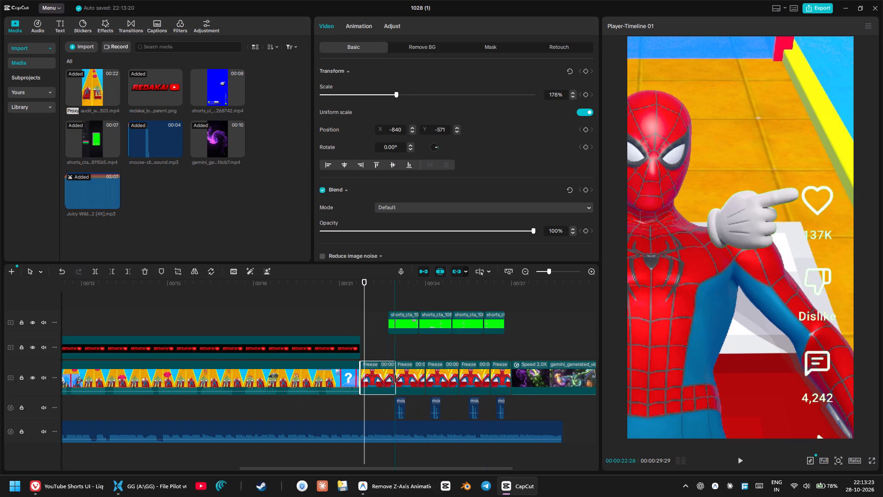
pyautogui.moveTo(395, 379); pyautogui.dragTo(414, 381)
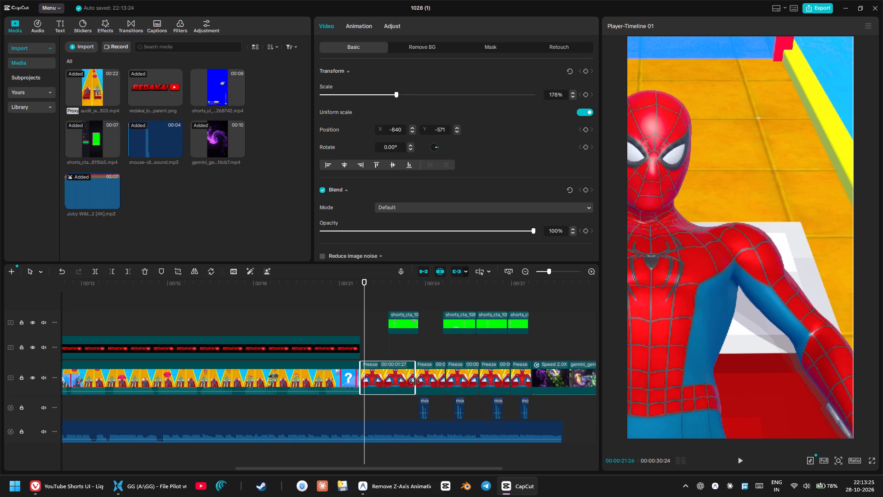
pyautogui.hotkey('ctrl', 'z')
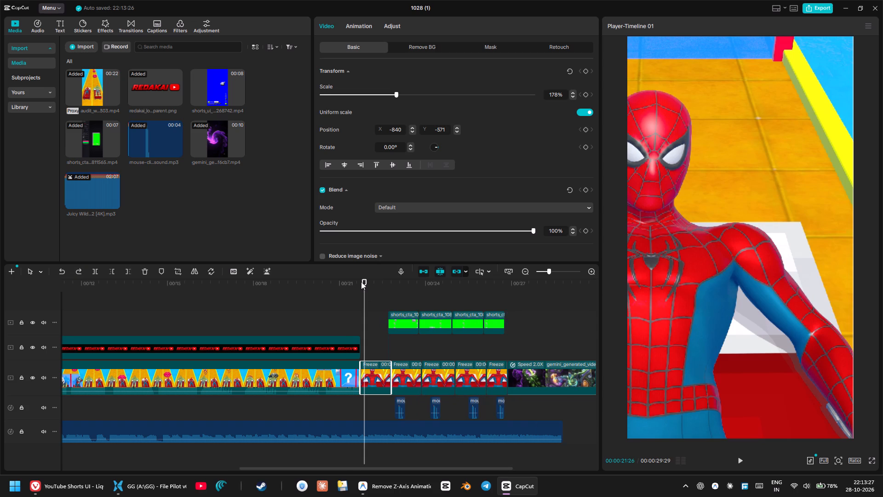
# Play and scrub the transition from the main video clip into the first Freeze segment.
pyautogui.moveTo(361, 282); pyautogui.dragTo(353, 283)
pyautogui.press('space')
pyautogui.press('space')
pyautogui.moveTo(366, 284); pyautogui.dragTo(361, 284)
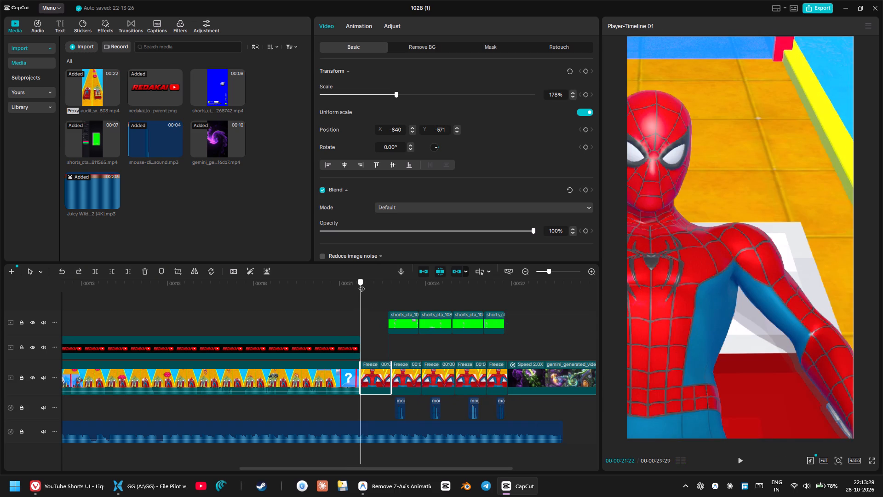
pyautogui.moveTo(361, 284); pyautogui.dragTo(357, 285)
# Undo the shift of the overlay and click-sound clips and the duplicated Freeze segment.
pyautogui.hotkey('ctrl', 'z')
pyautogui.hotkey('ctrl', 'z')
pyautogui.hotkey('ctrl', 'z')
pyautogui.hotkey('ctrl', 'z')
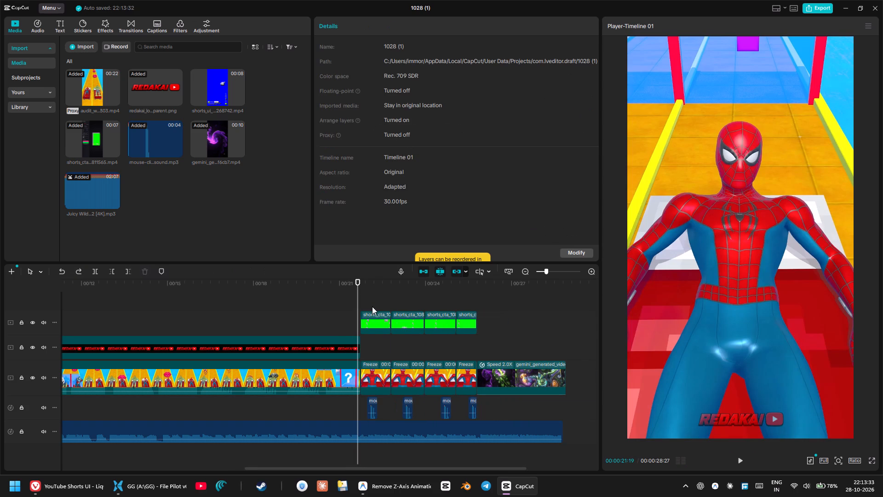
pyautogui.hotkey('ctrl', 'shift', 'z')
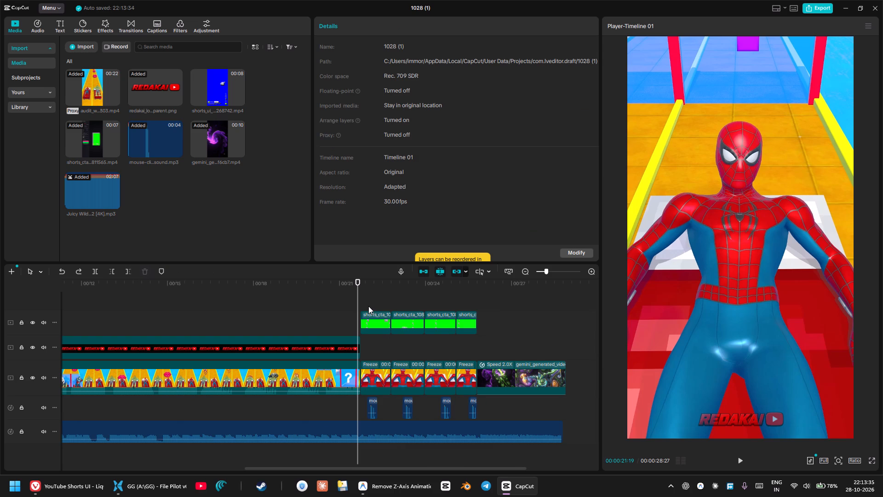
# Insert a three-second freeze frame from the main video clip at 00:00:21:18, just before the existing Freeze sequence.
pyautogui.click(360, 371)
pyautogui.click(356, 371)
pyautogui.click(360, 289)
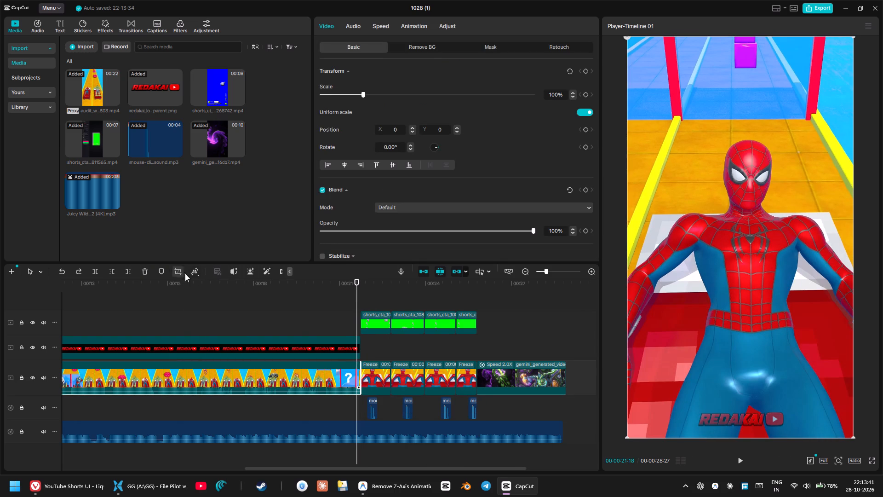